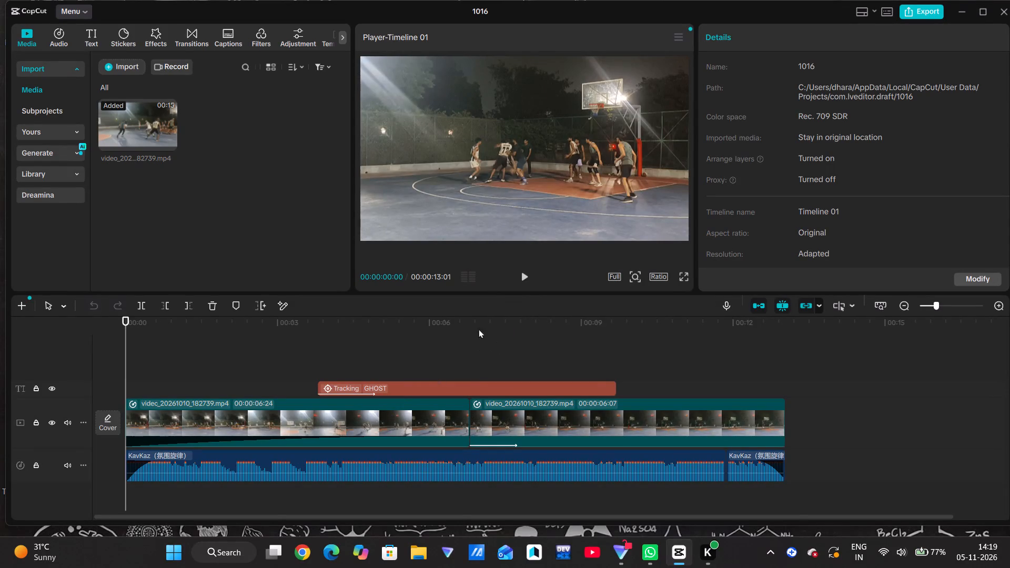
# Play the basketball timeline from the start to review the current edit.
pyautogui.click(527, 272)
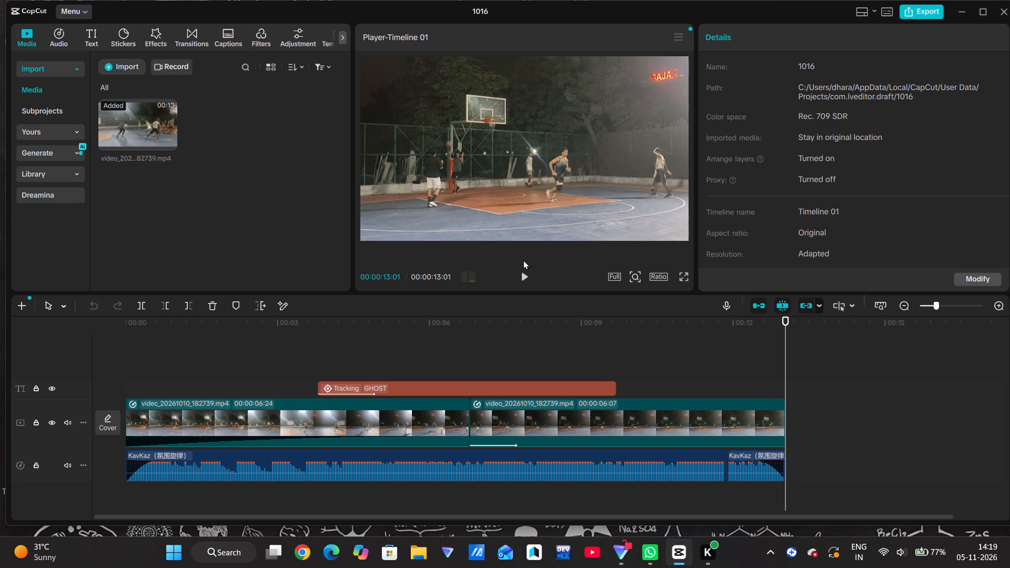
# Delete the tracked GHOST text clip from the timeline.
pyautogui.click(462, 389)
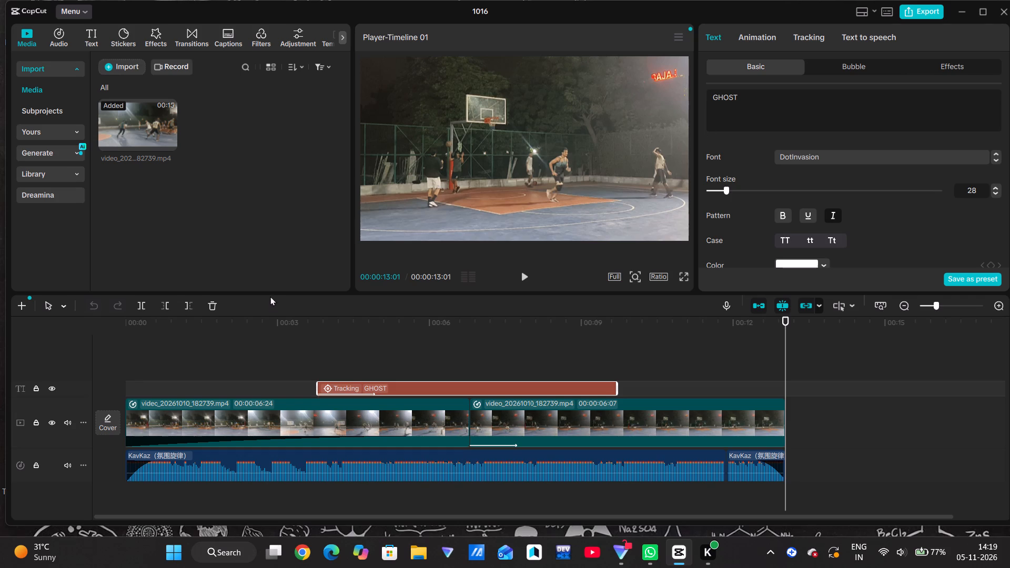
pyautogui.click(209, 304)
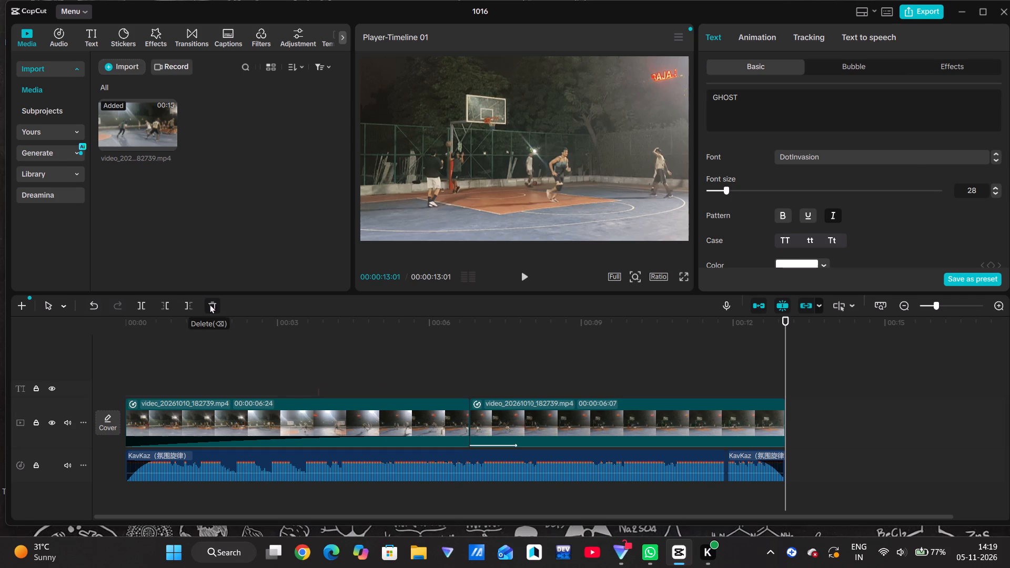
pyautogui.click(396, 434)
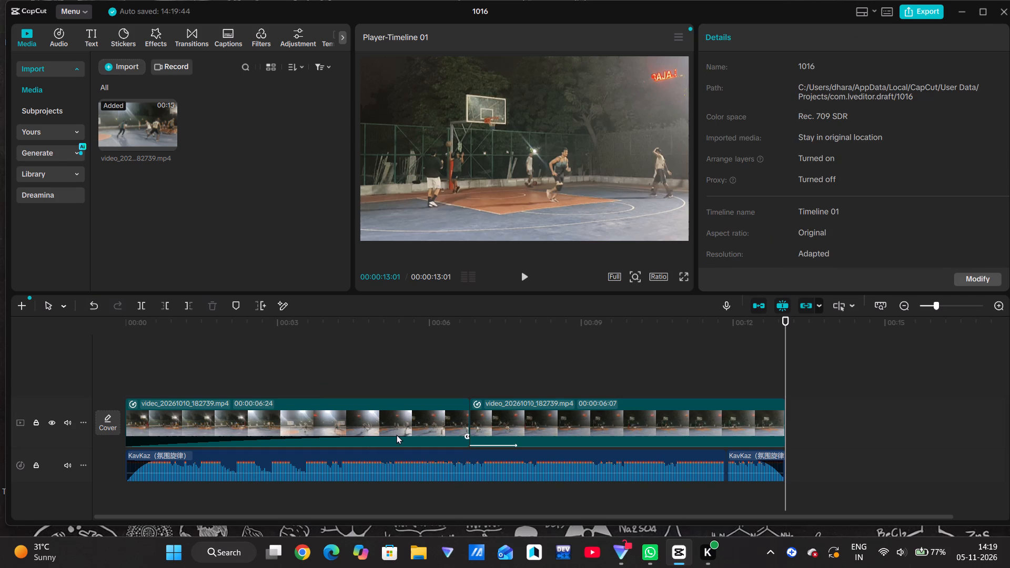
# Check the cut between the two video clips and play through the whole timeline with its KavKaz audio.
pyautogui.click(466, 455)
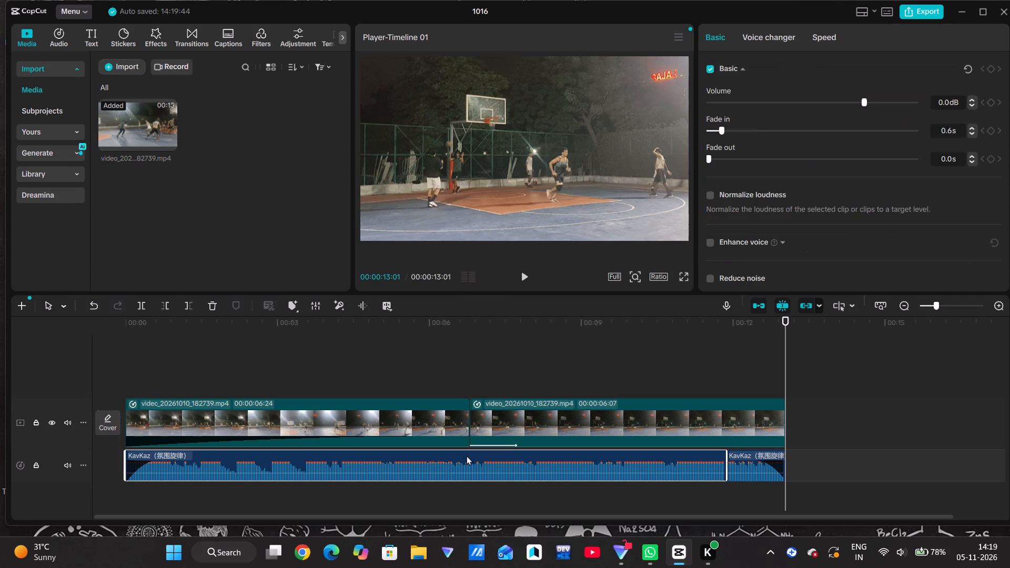
pyautogui.click(530, 353)
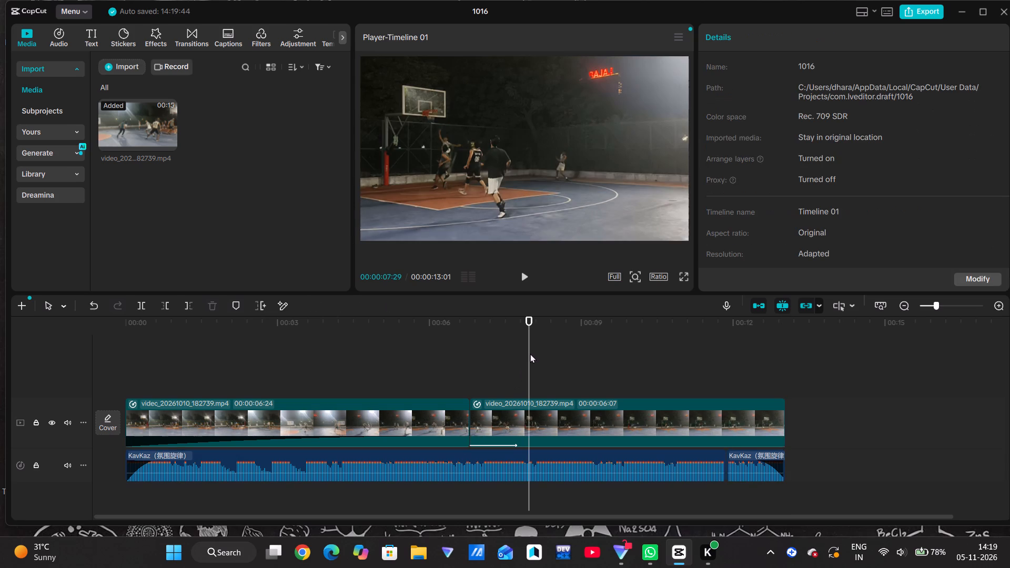
pyautogui.click(468, 369)
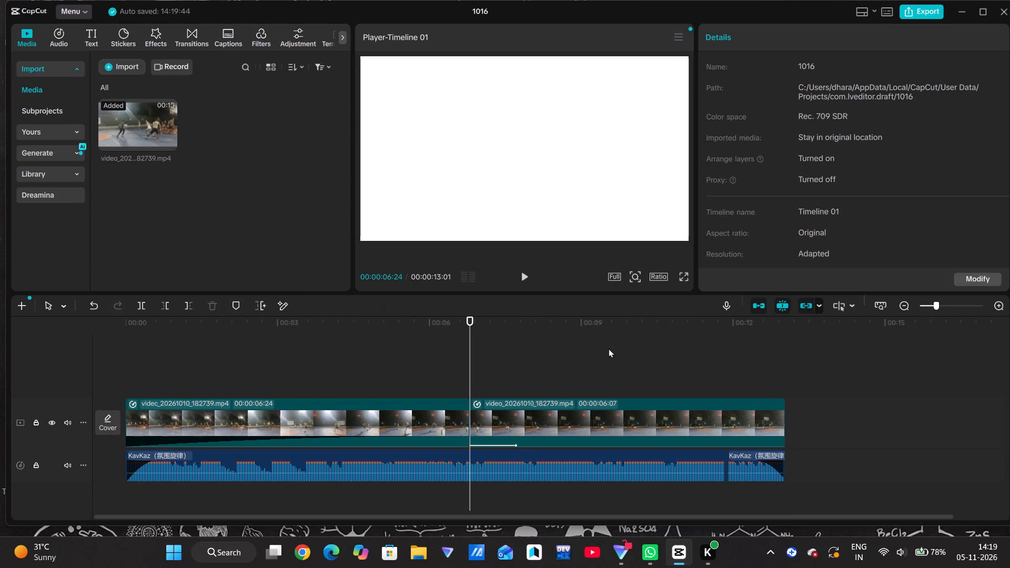
pyautogui.click(856, 399)
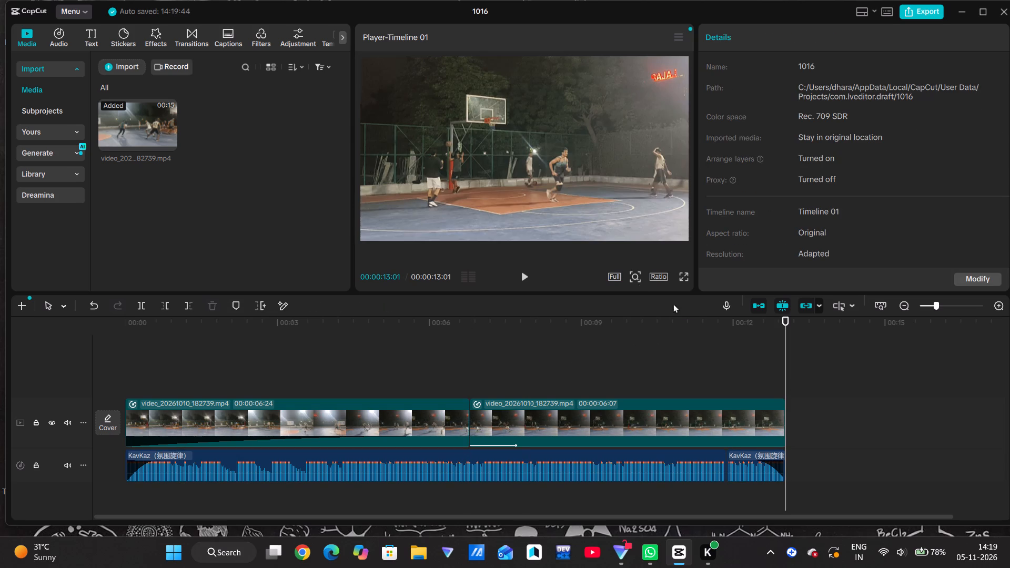
pyautogui.click(522, 269)
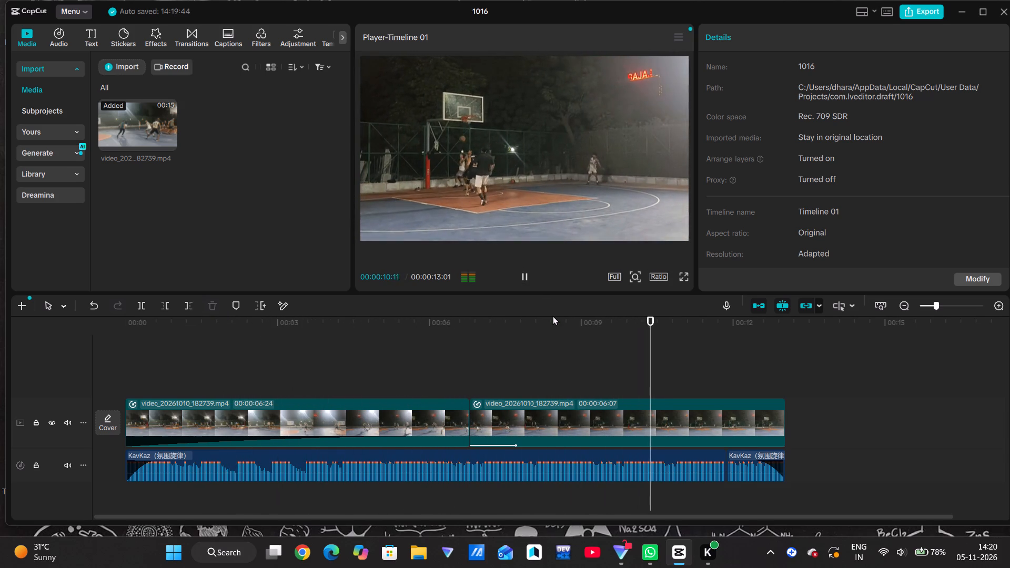
pyautogui.click(523, 272)
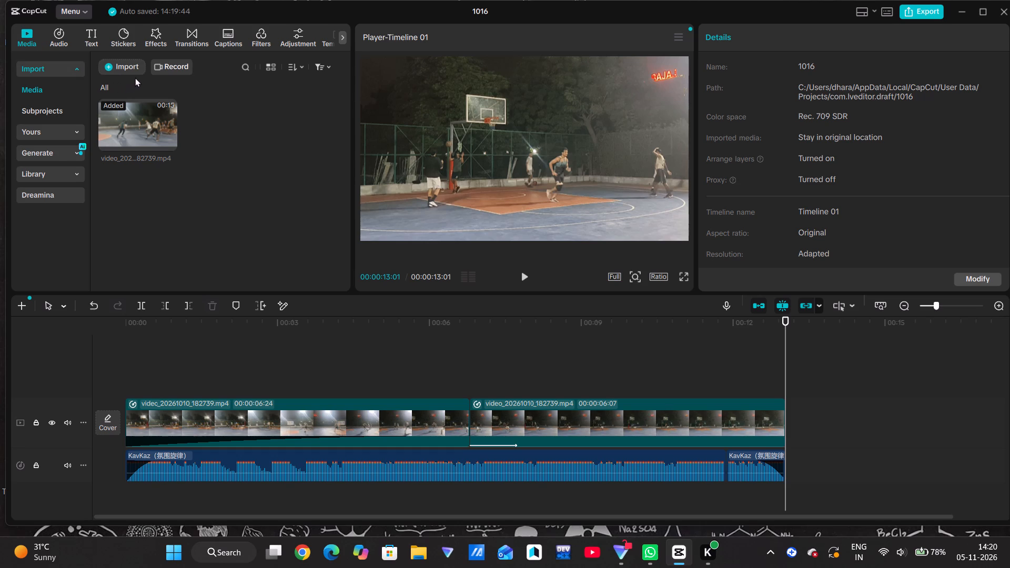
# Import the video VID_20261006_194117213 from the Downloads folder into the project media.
pyautogui.click(129, 59)
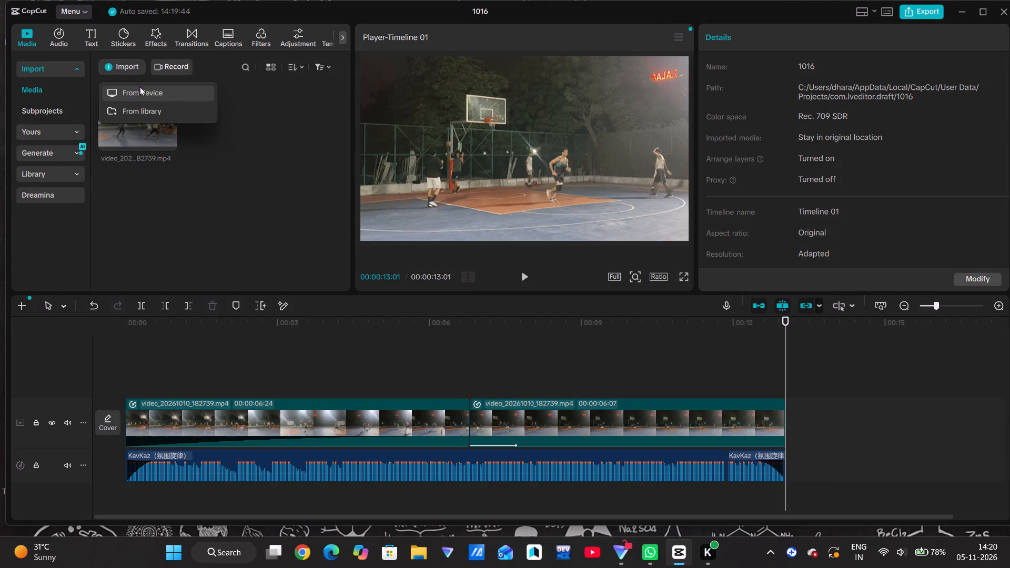
pyautogui.click(139, 86)
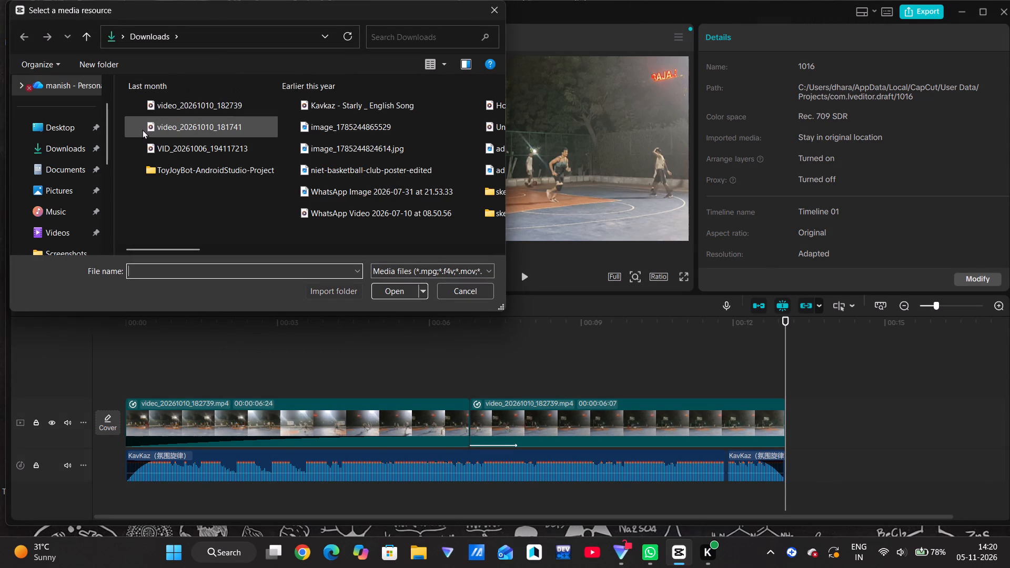
pyautogui.click(153, 127)
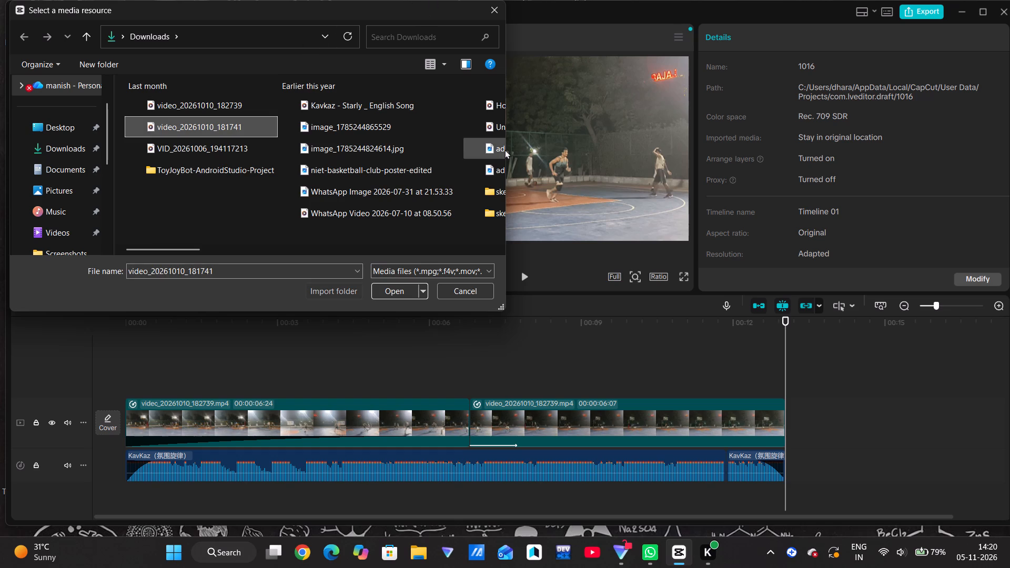
pyautogui.moveTo(507, 150); pyautogui.dragTo(797, 139)
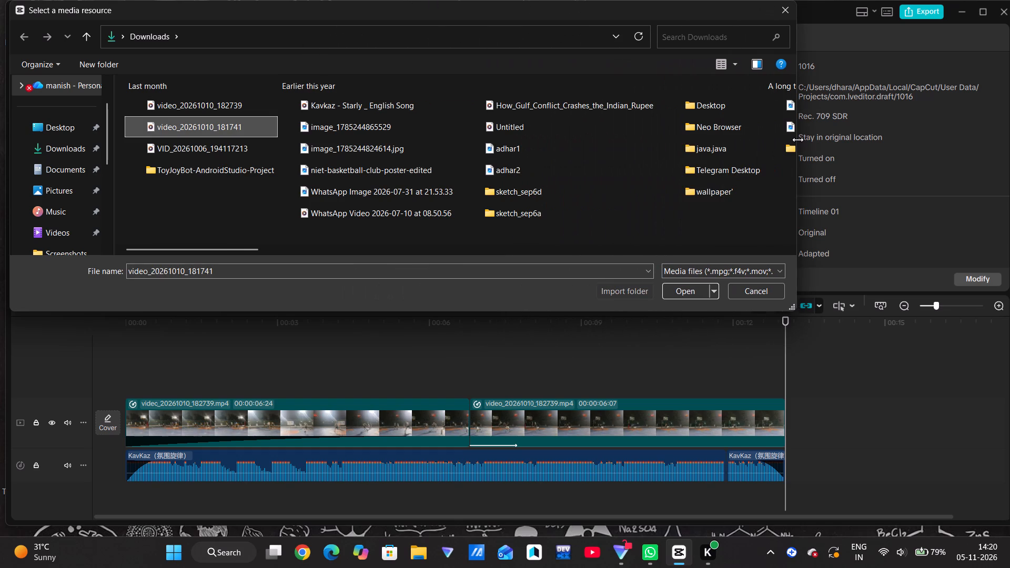
pyautogui.doubleClick(190, 143)
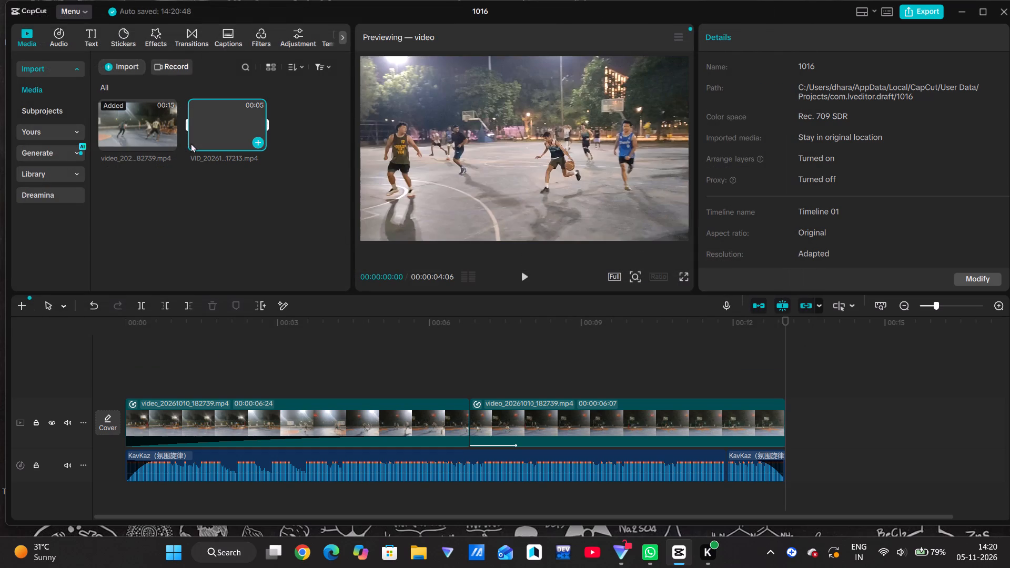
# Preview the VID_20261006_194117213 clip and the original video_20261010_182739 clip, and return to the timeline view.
pyautogui.click(208, 134)
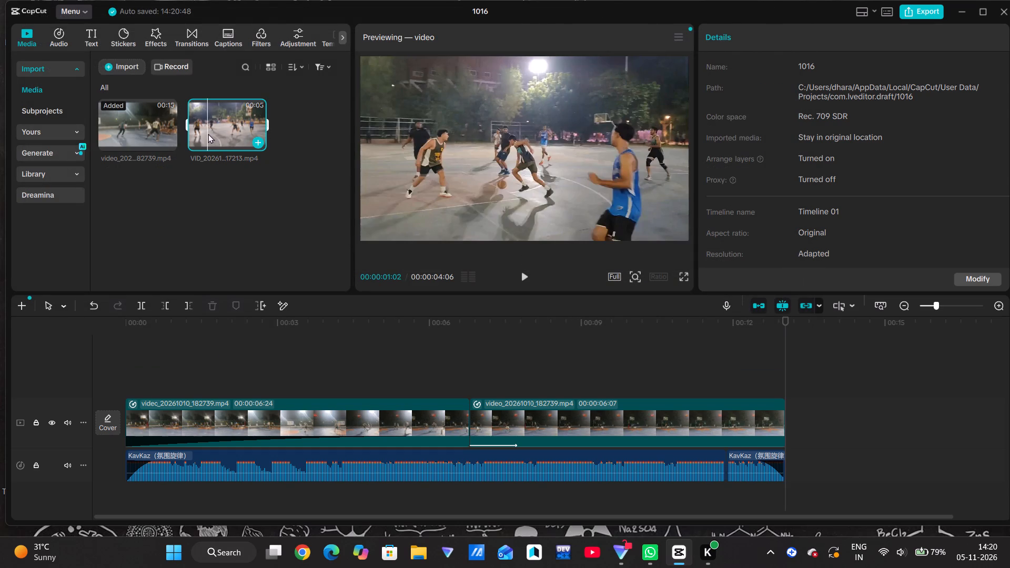
pyautogui.click(322, 135)
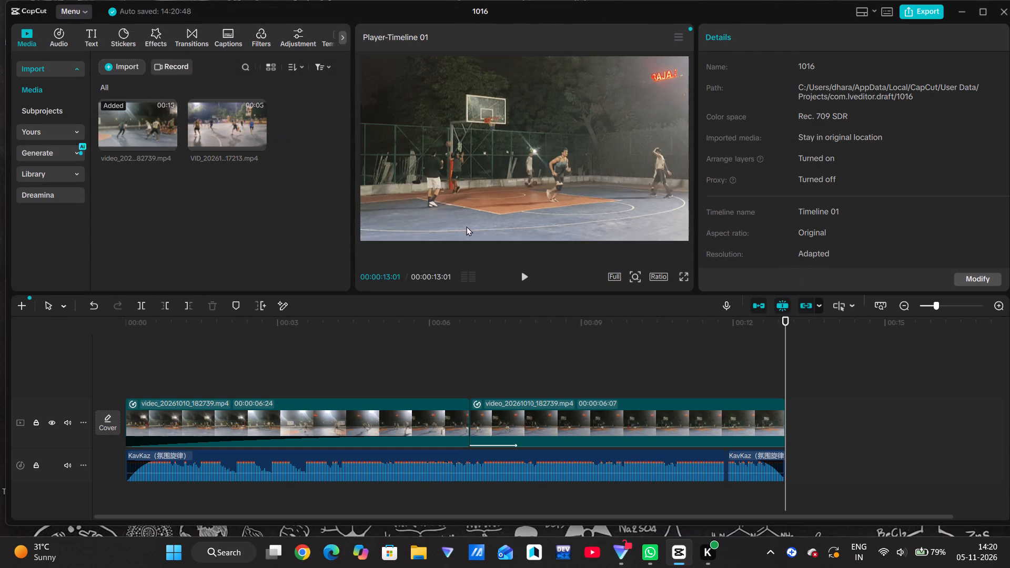
pyautogui.click(225, 128)
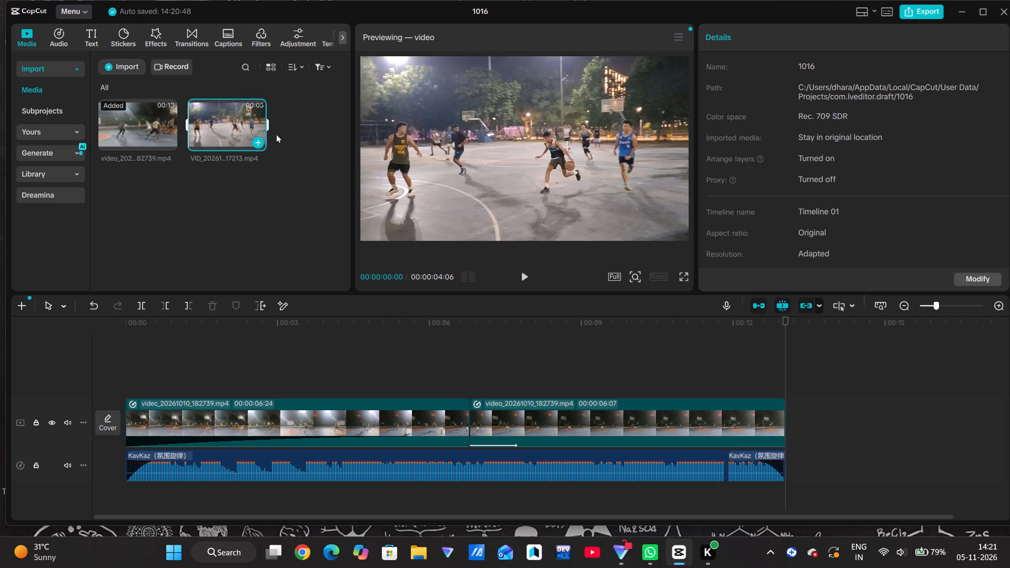
pyautogui.click(524, 272)
pyautogui.click(519, 271)
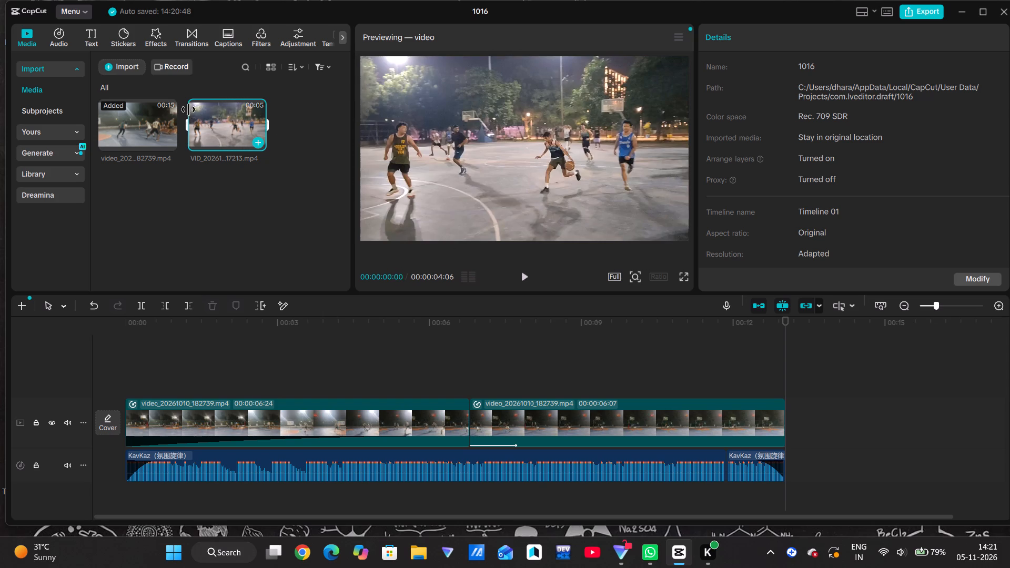
pyautogui.click(151, 114)
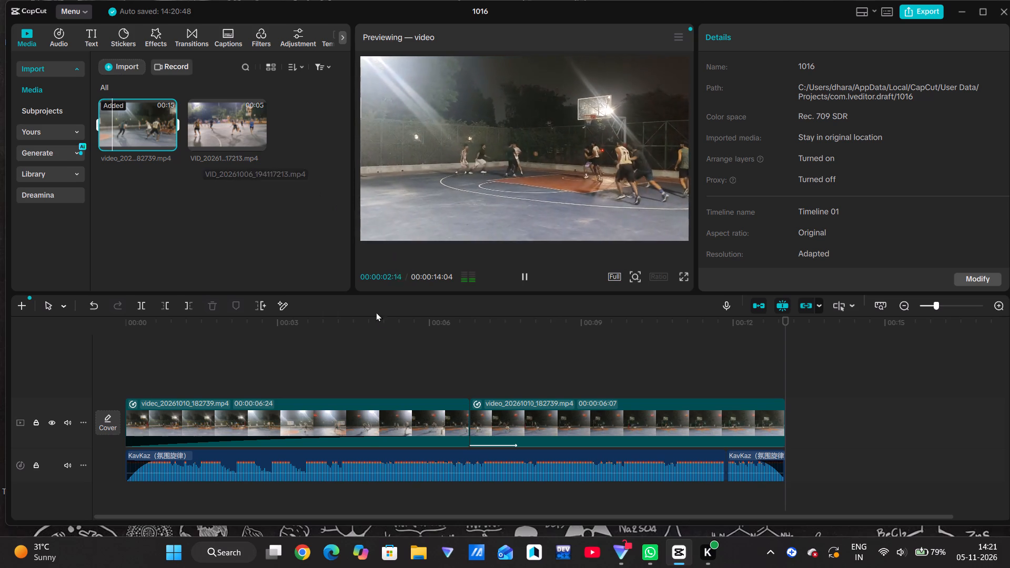
pyautogui.click(413, 359)
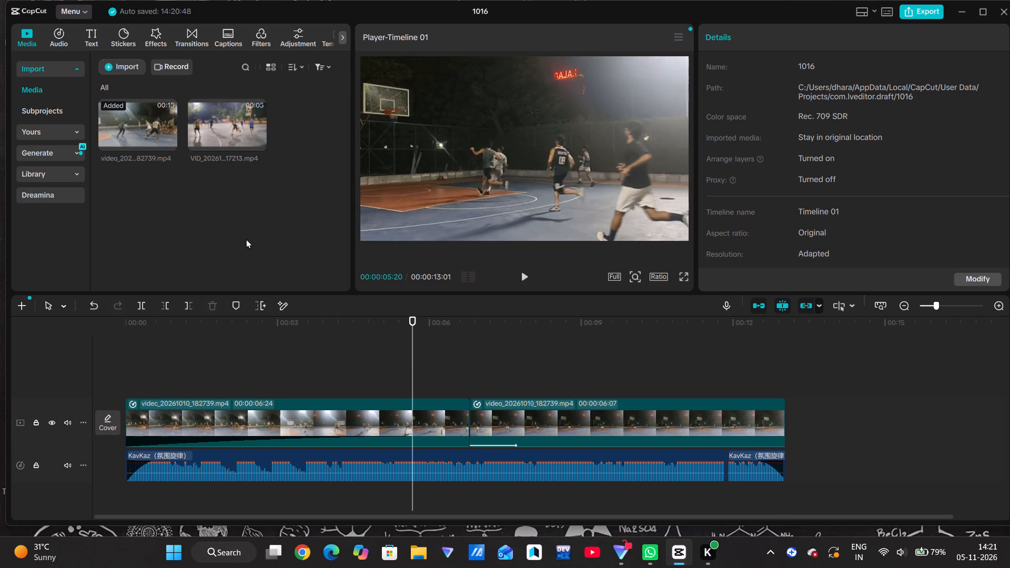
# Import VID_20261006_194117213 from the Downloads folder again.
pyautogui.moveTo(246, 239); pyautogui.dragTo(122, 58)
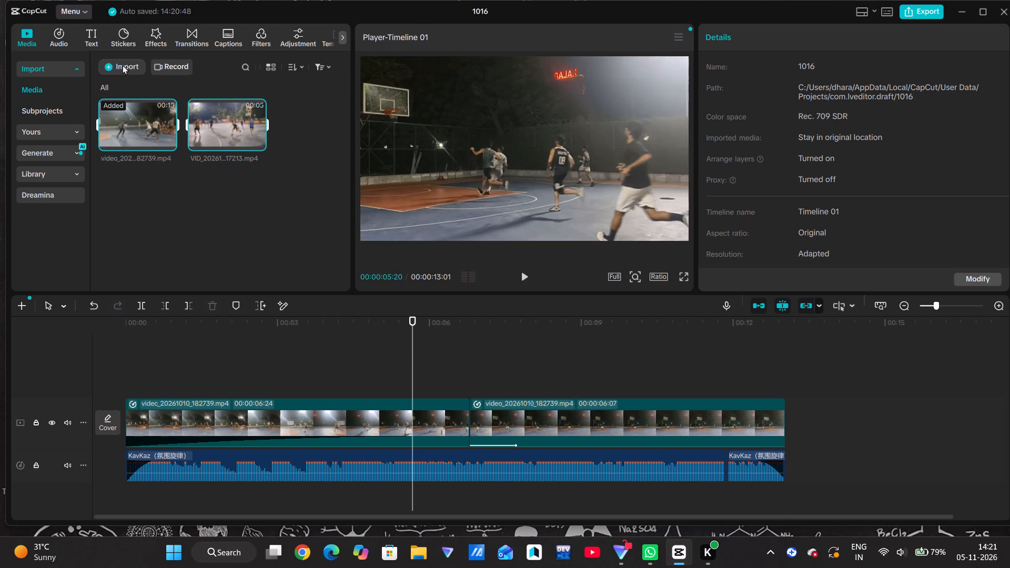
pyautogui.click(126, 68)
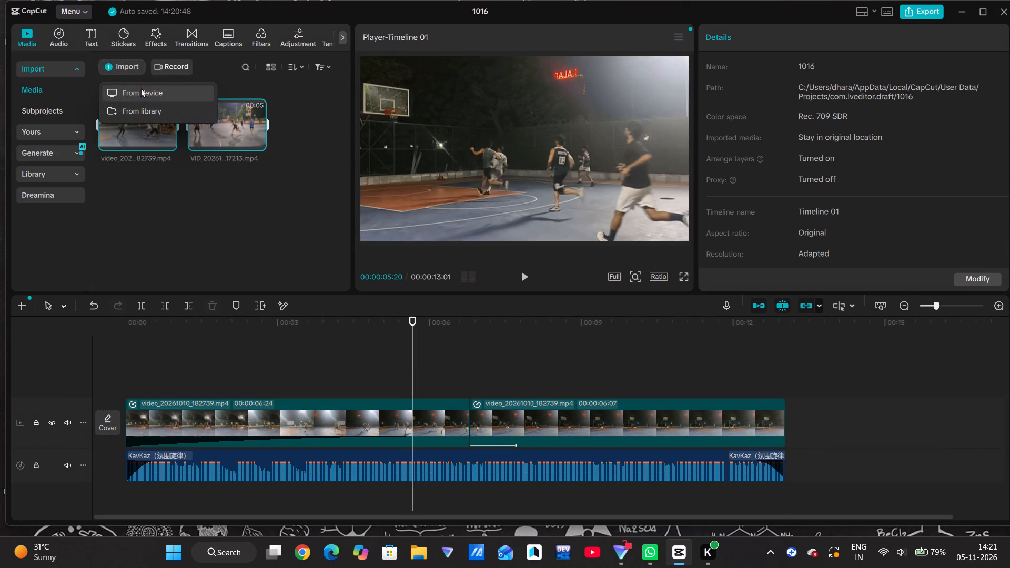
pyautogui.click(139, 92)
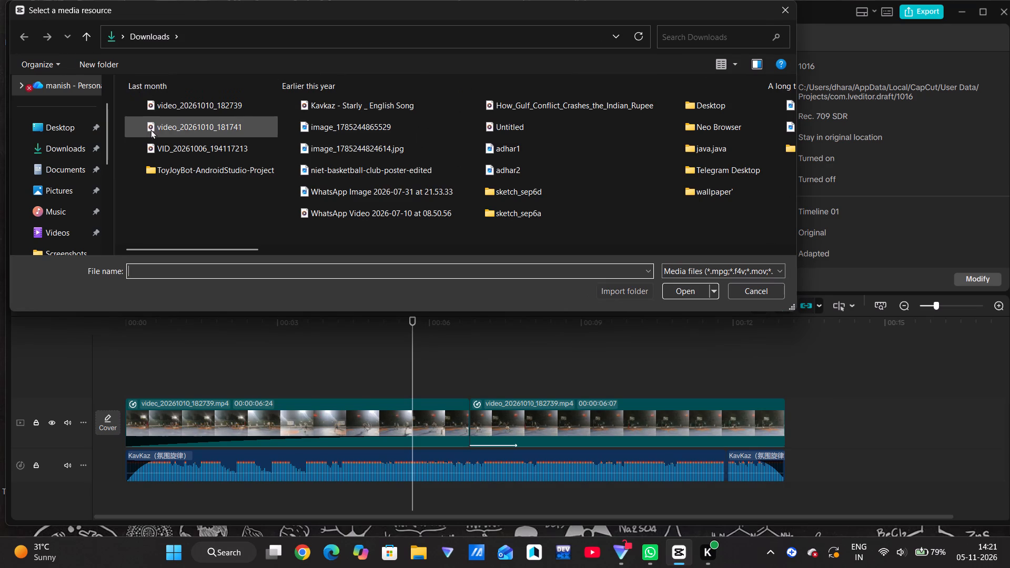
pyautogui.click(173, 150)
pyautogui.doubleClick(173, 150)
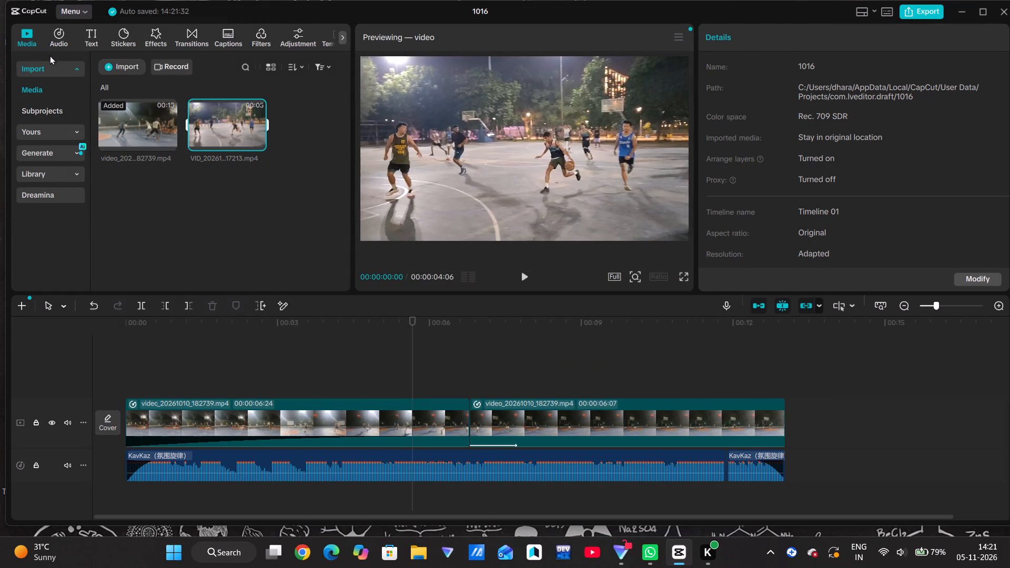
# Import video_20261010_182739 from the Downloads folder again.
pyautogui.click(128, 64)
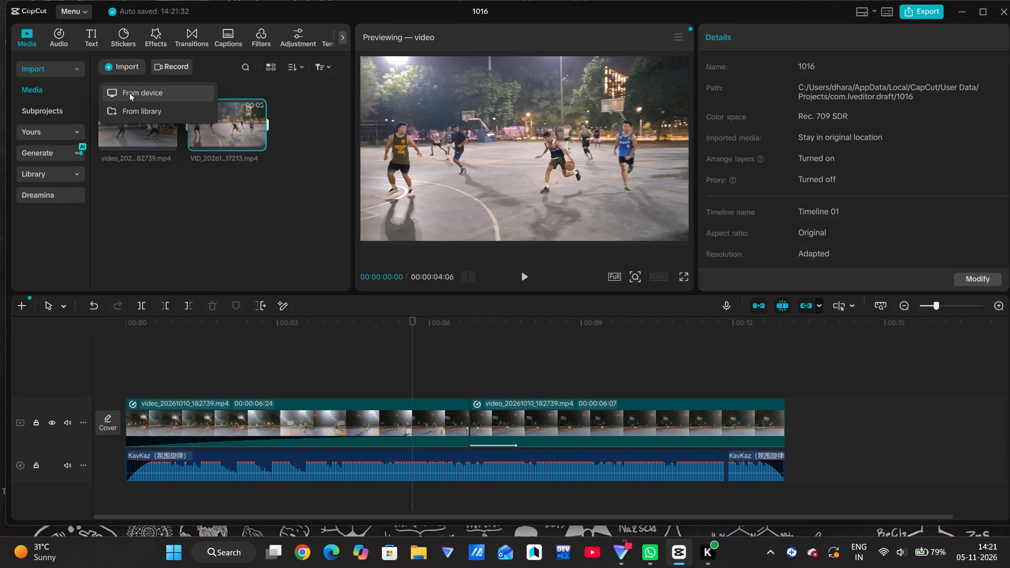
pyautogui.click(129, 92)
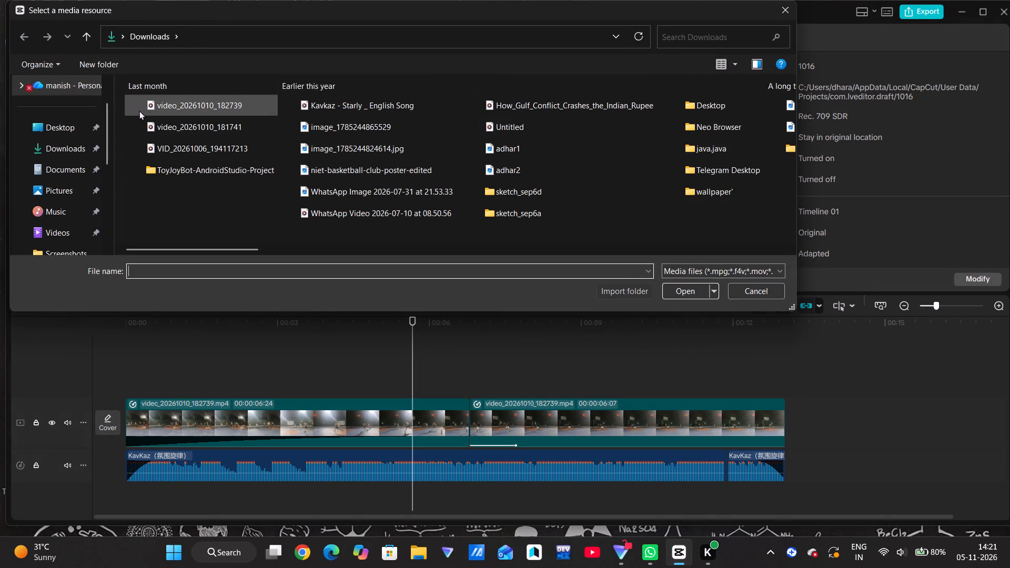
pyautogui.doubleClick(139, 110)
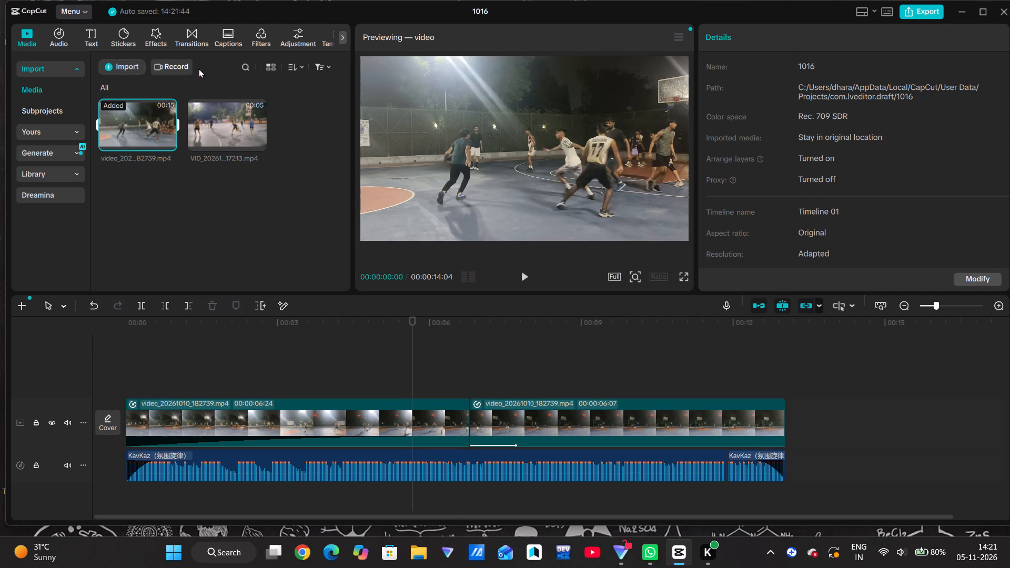
# Import the video video_20261010_181741 from the Downloads folder into the project media.
pyautogui.click(124, 65)
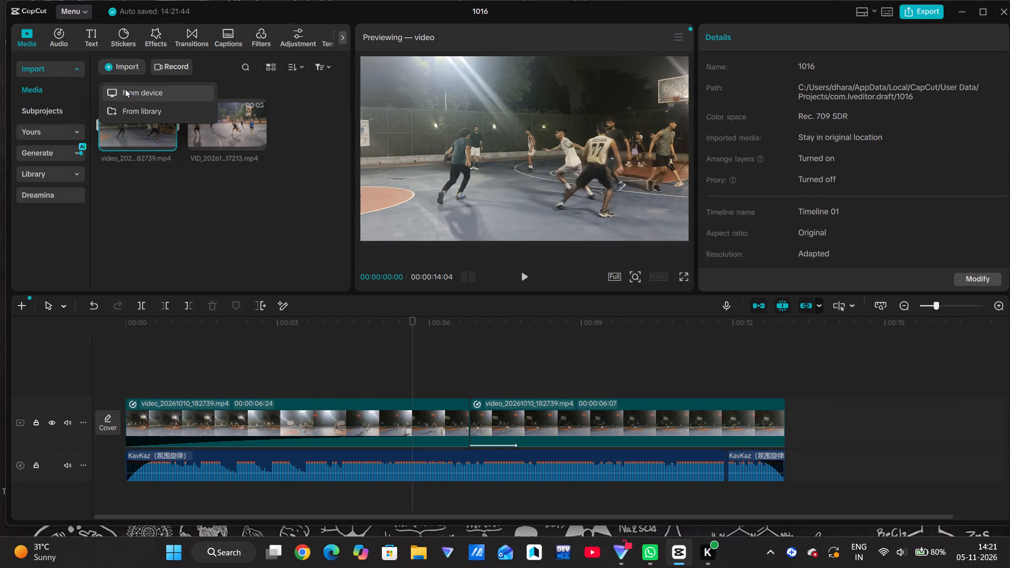
pyautogui.click(124, 89)
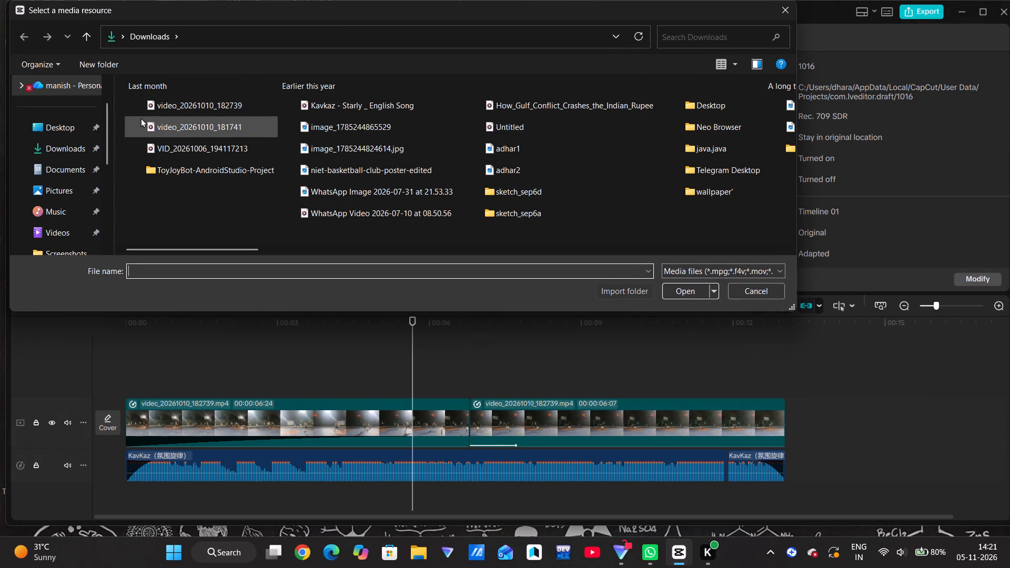
pyautogui.doubleClick(140, 118)
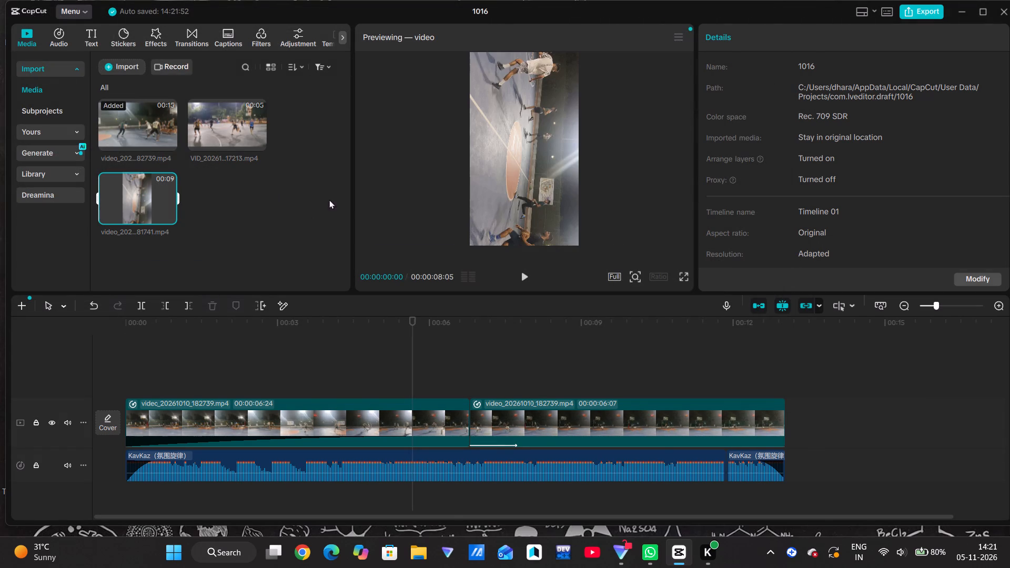
# Preview the video_20261010_181741 clip, view it in full screen, and return to the editor.
pyautogui.click(522, 274)
pyautogui.moveTo(514, 182); pyautogui.dragTo(682, 263)
pyautogui.click(683, 277)
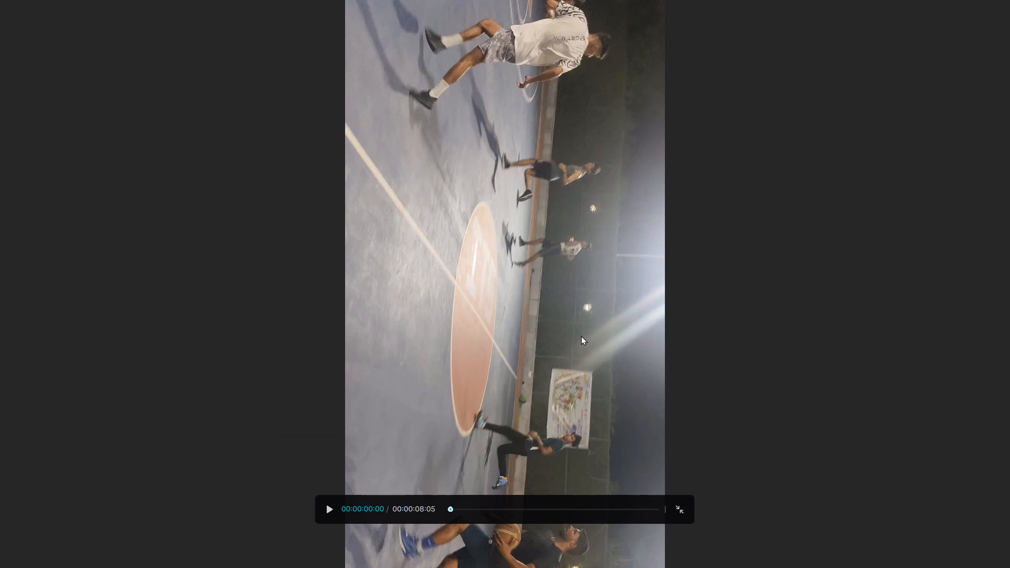
pyautogui.click(684, 504)
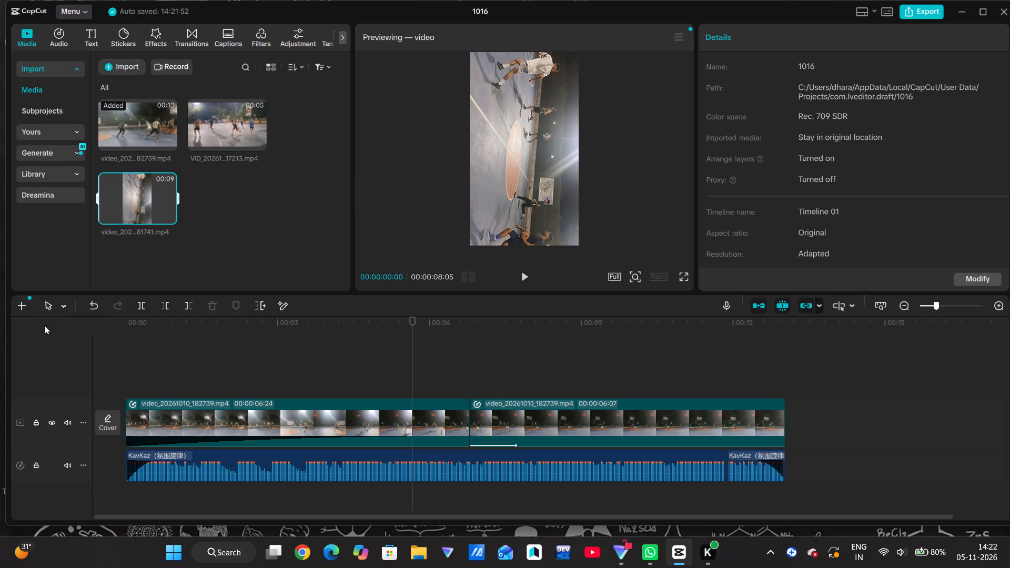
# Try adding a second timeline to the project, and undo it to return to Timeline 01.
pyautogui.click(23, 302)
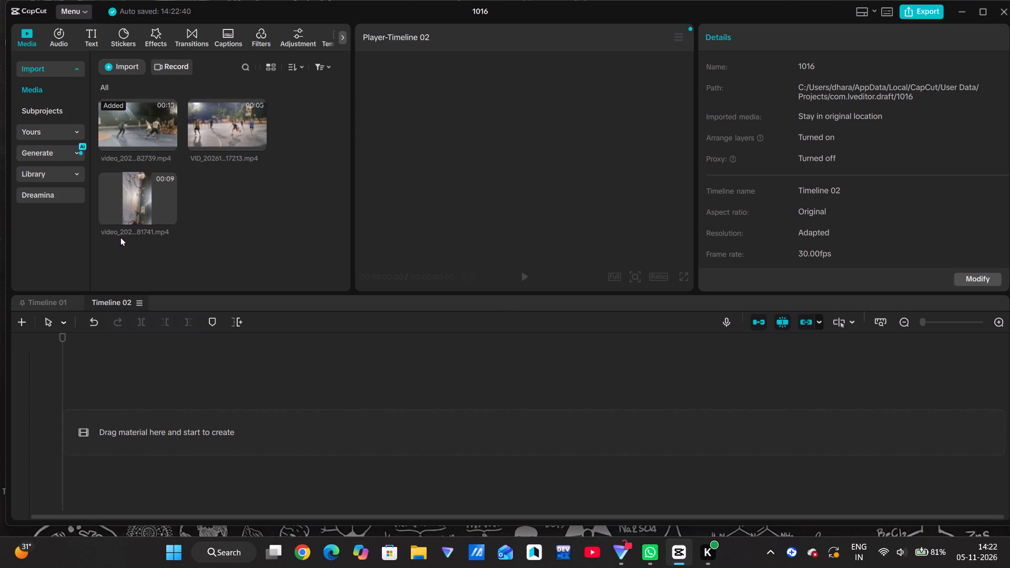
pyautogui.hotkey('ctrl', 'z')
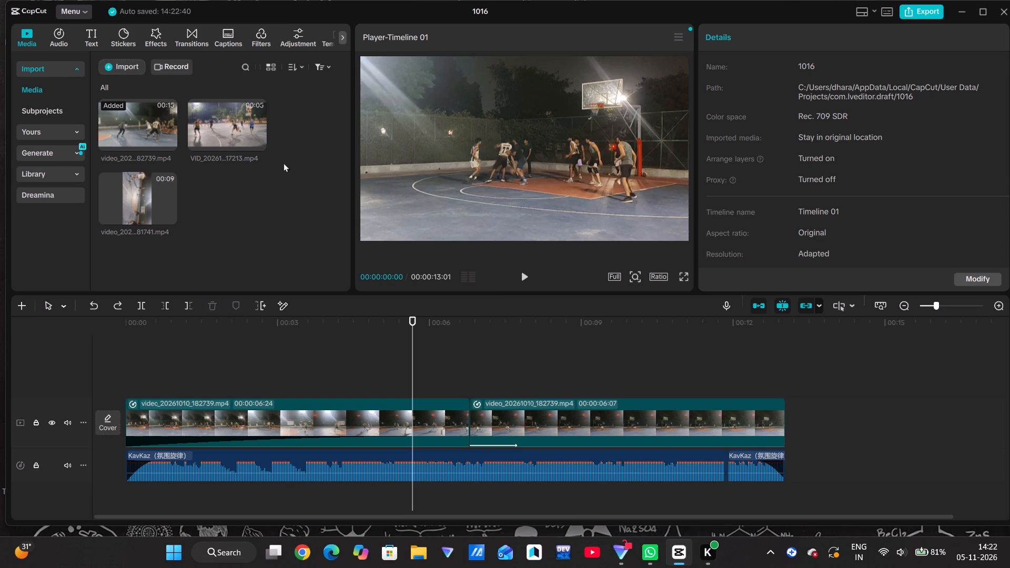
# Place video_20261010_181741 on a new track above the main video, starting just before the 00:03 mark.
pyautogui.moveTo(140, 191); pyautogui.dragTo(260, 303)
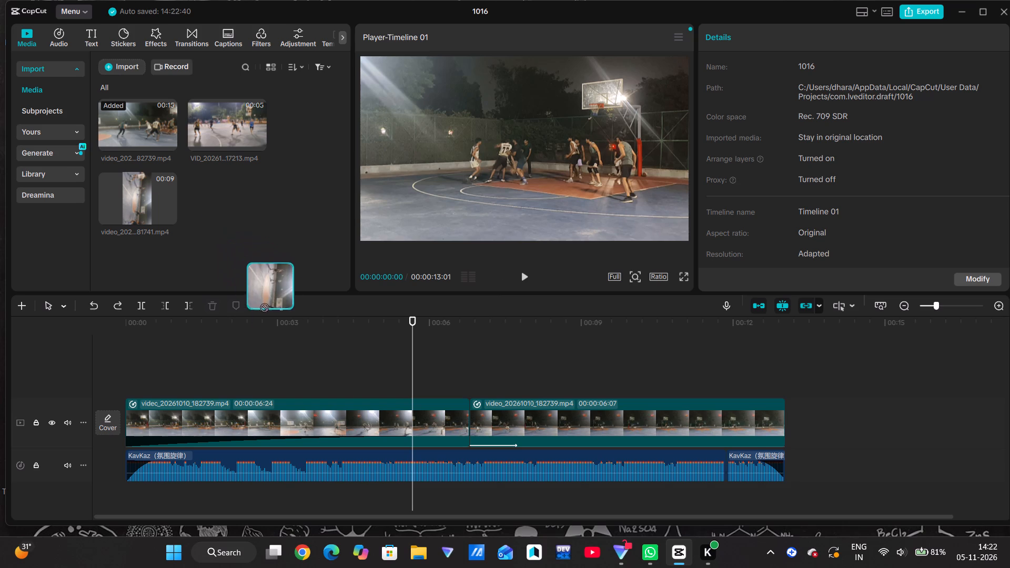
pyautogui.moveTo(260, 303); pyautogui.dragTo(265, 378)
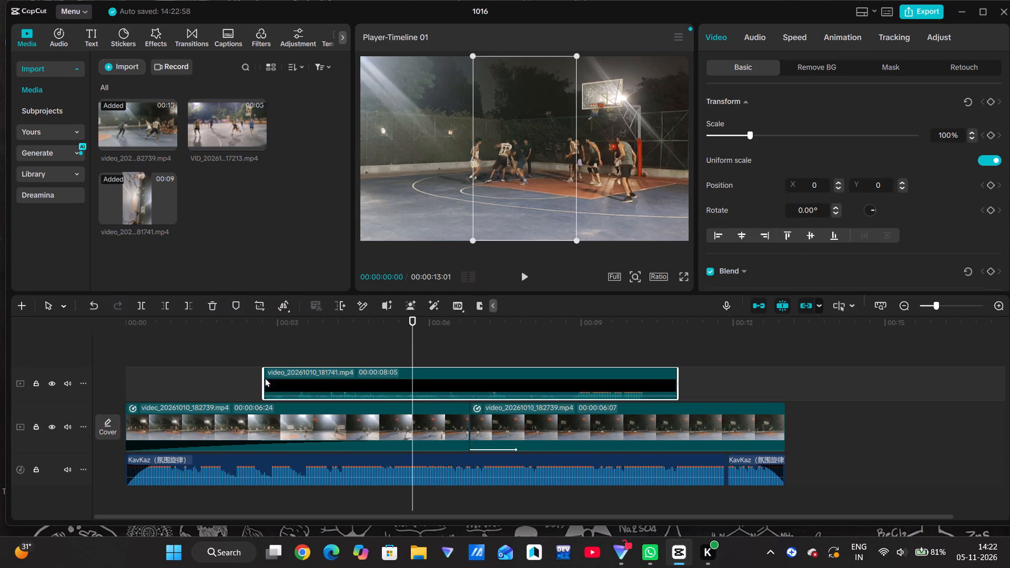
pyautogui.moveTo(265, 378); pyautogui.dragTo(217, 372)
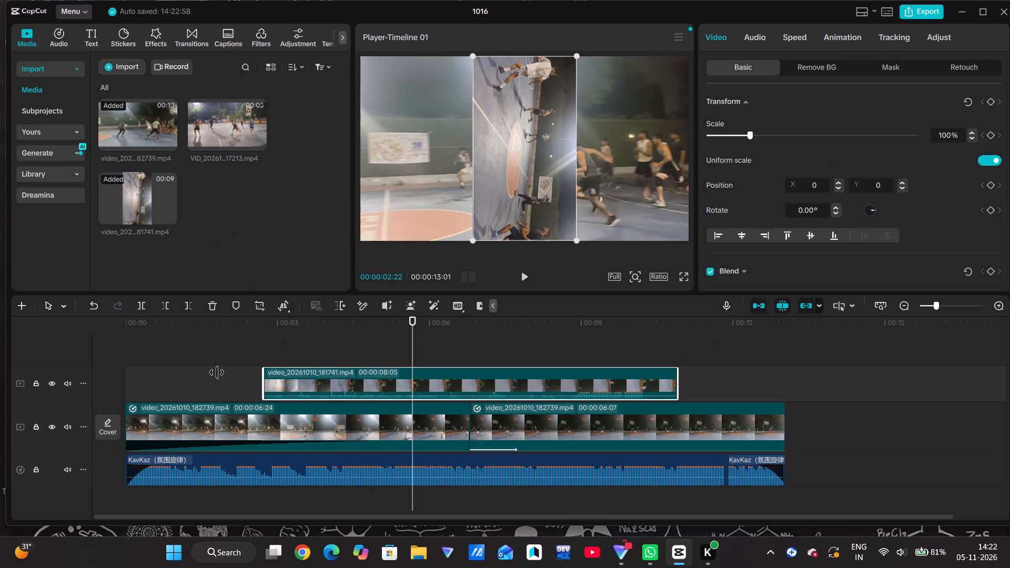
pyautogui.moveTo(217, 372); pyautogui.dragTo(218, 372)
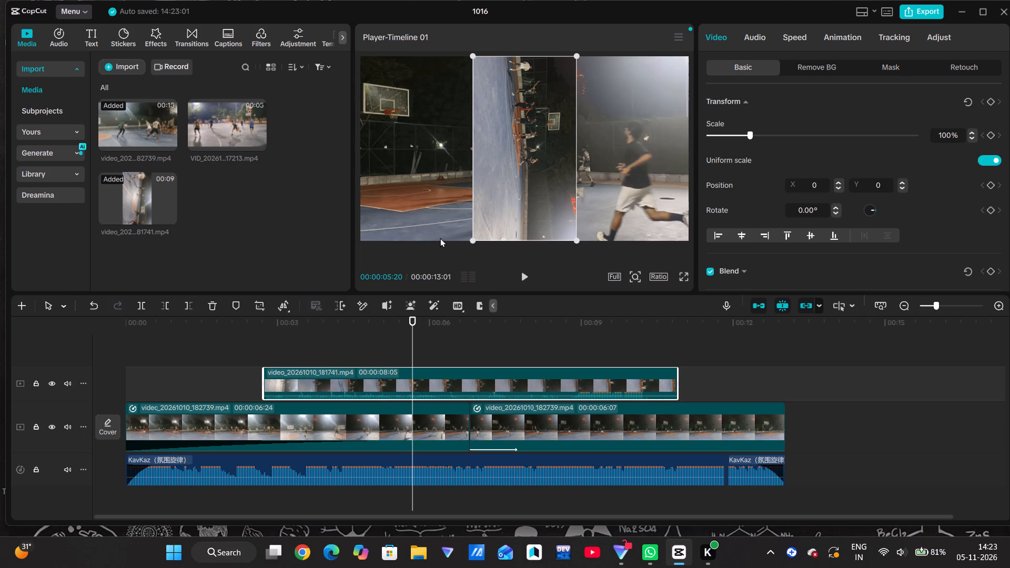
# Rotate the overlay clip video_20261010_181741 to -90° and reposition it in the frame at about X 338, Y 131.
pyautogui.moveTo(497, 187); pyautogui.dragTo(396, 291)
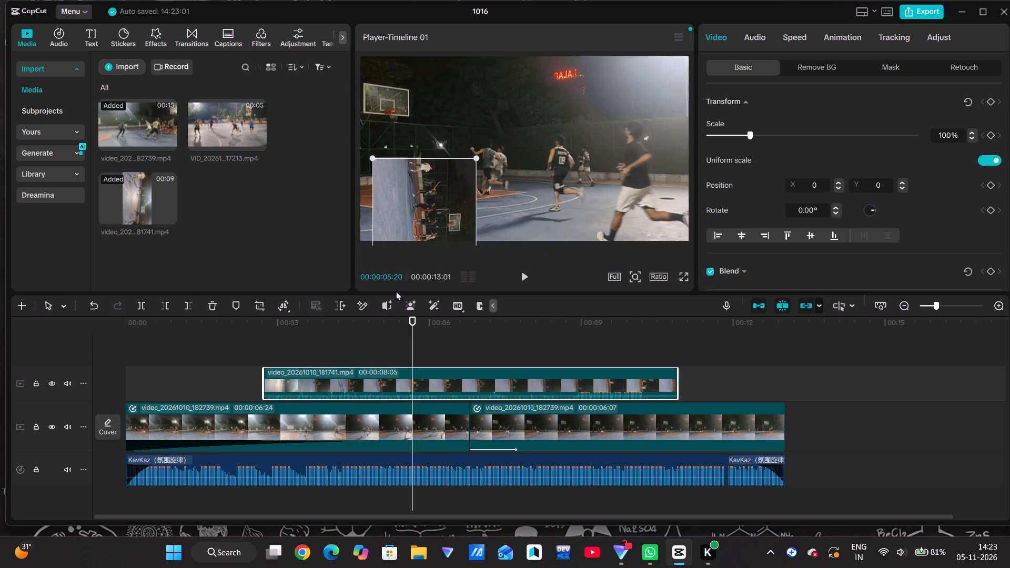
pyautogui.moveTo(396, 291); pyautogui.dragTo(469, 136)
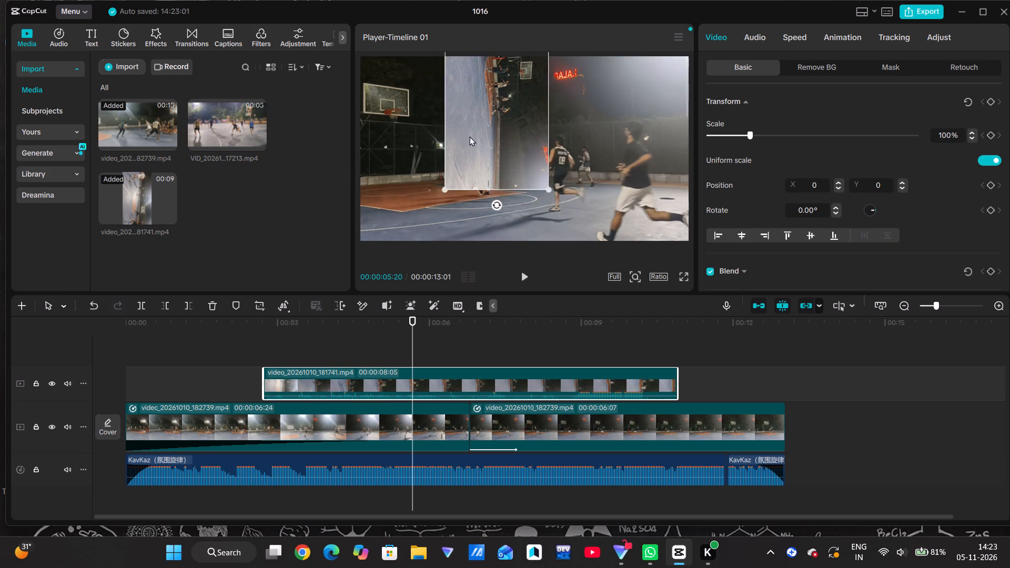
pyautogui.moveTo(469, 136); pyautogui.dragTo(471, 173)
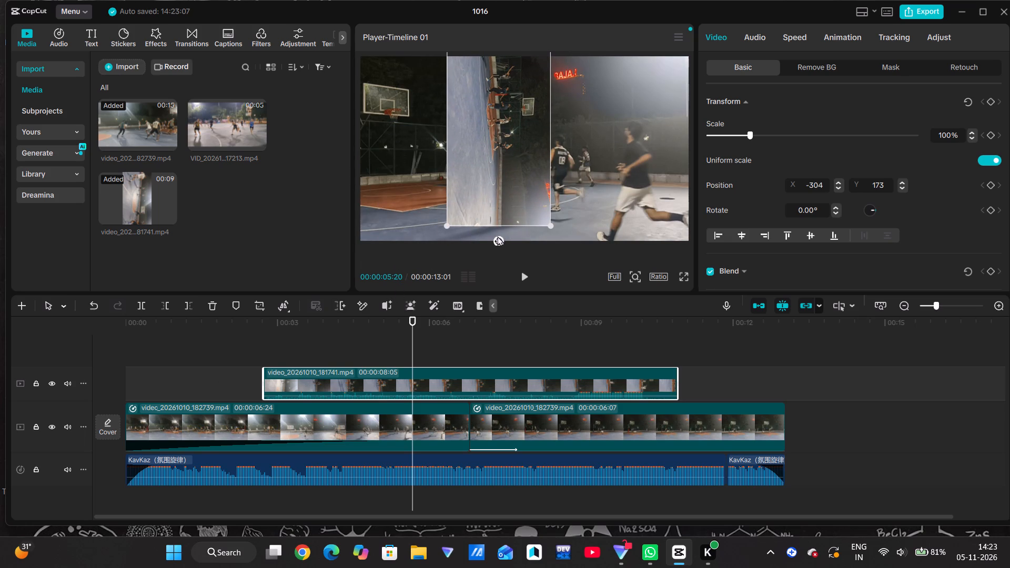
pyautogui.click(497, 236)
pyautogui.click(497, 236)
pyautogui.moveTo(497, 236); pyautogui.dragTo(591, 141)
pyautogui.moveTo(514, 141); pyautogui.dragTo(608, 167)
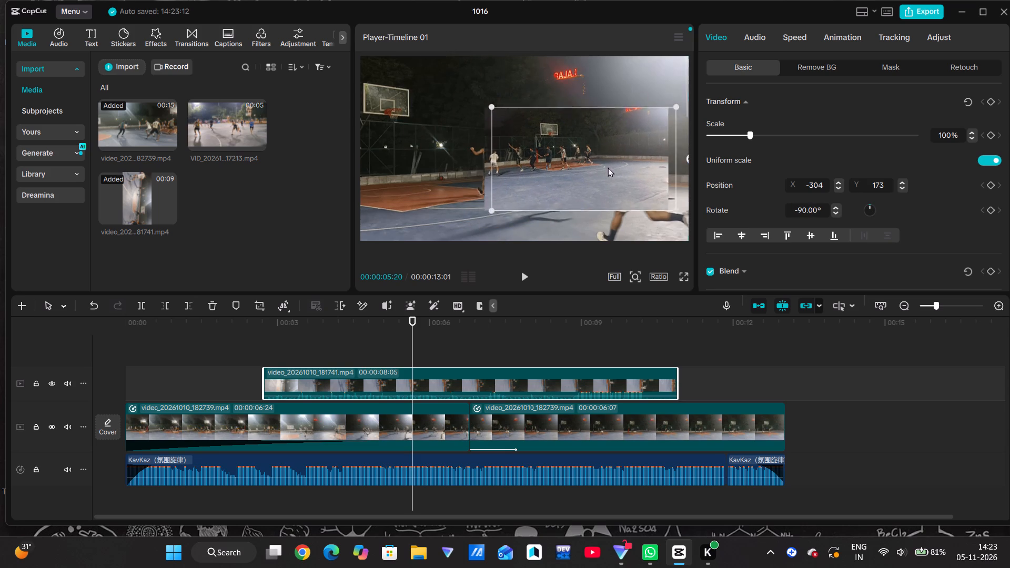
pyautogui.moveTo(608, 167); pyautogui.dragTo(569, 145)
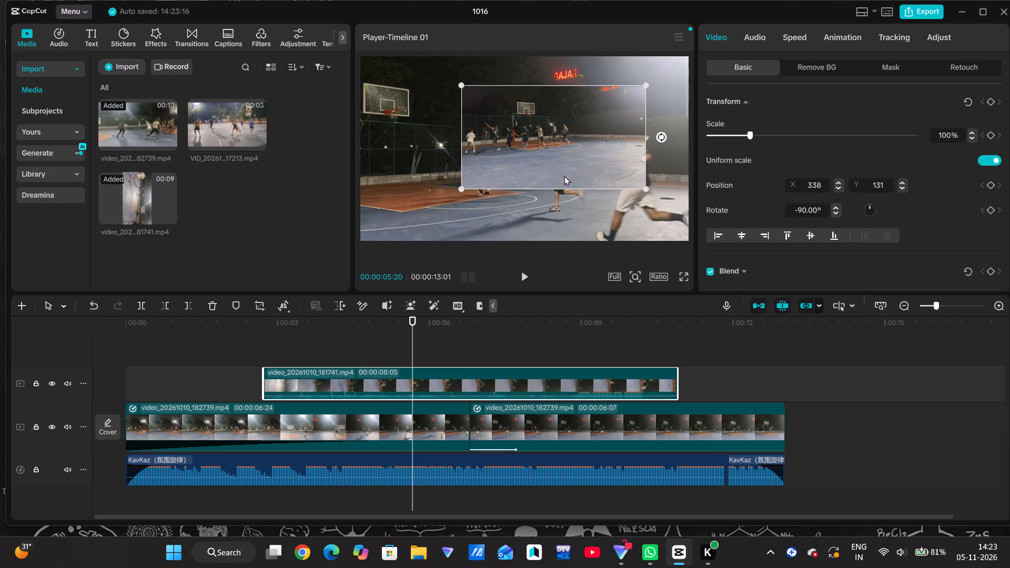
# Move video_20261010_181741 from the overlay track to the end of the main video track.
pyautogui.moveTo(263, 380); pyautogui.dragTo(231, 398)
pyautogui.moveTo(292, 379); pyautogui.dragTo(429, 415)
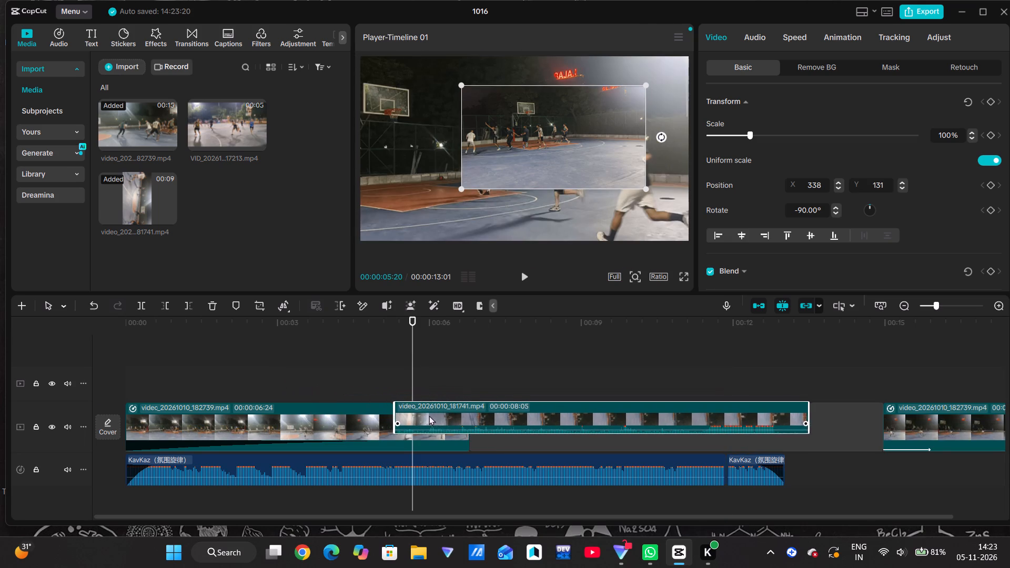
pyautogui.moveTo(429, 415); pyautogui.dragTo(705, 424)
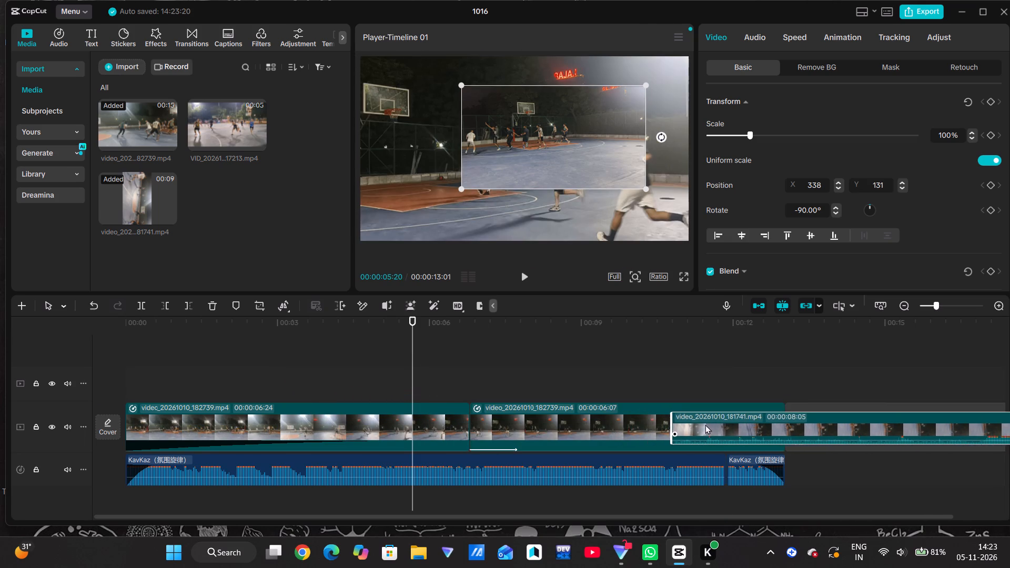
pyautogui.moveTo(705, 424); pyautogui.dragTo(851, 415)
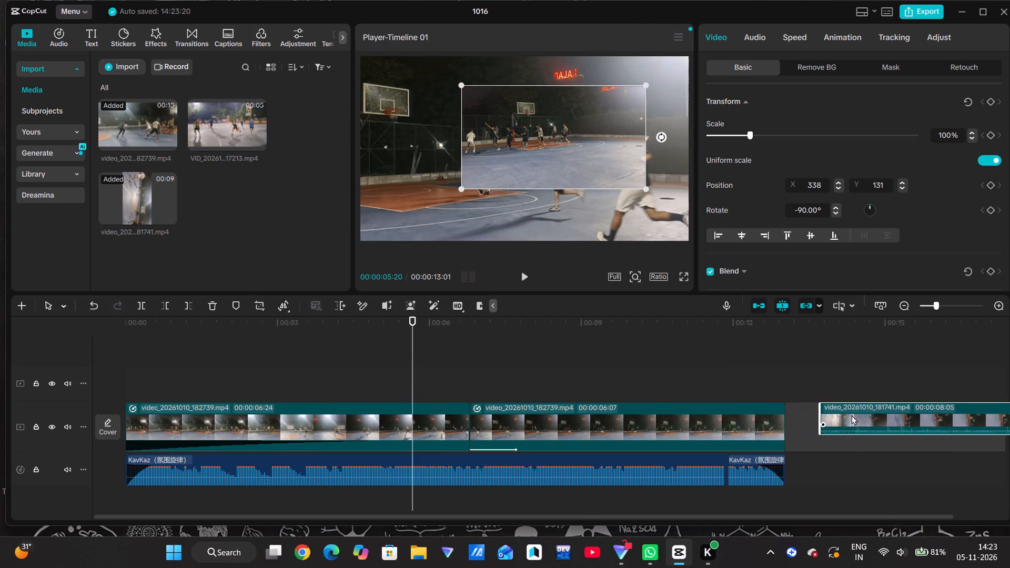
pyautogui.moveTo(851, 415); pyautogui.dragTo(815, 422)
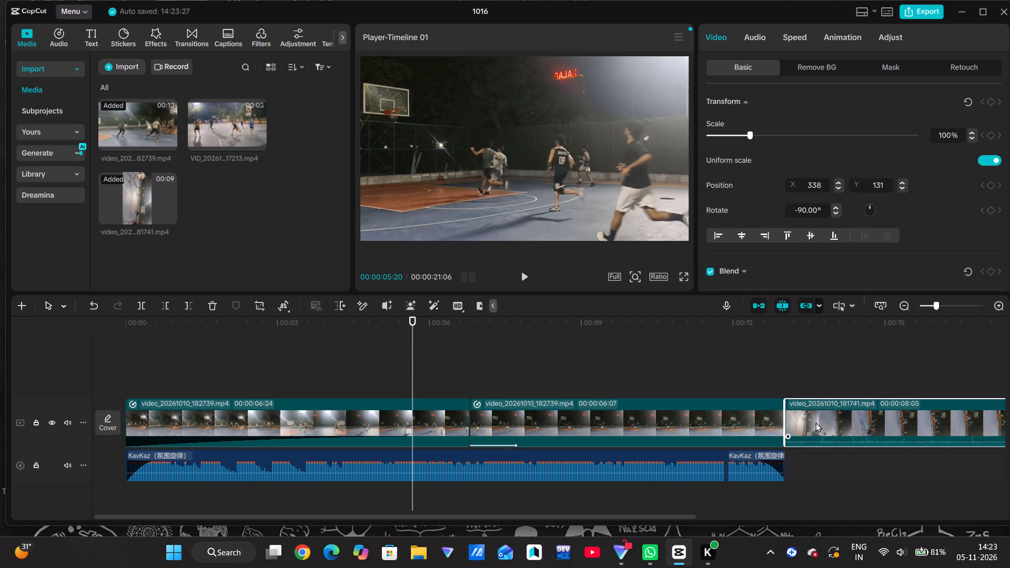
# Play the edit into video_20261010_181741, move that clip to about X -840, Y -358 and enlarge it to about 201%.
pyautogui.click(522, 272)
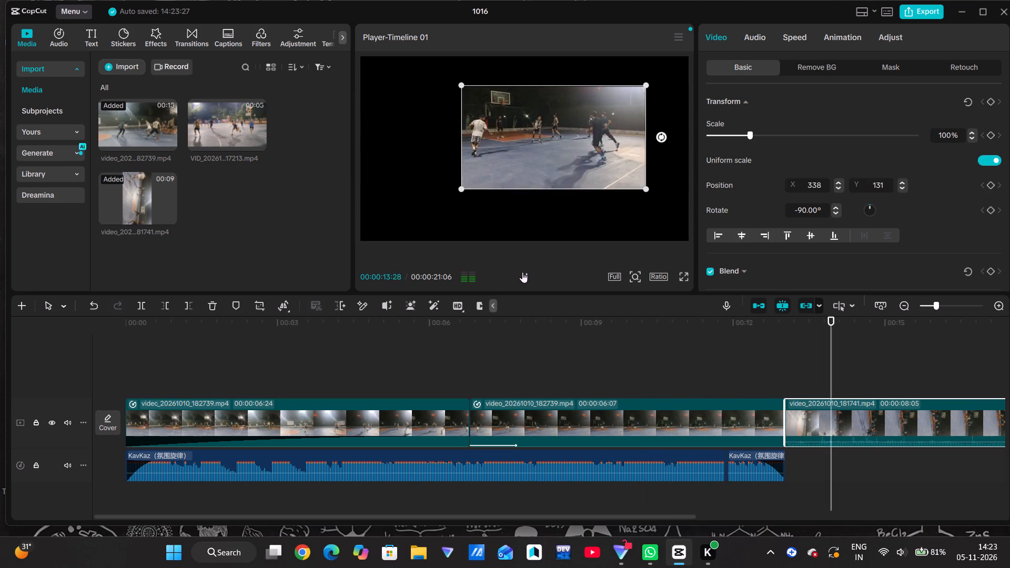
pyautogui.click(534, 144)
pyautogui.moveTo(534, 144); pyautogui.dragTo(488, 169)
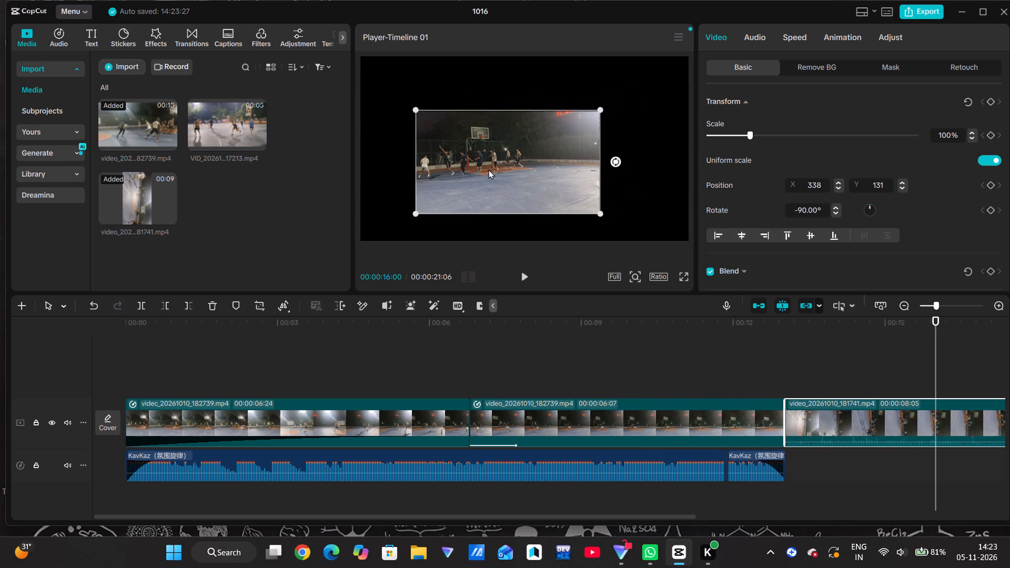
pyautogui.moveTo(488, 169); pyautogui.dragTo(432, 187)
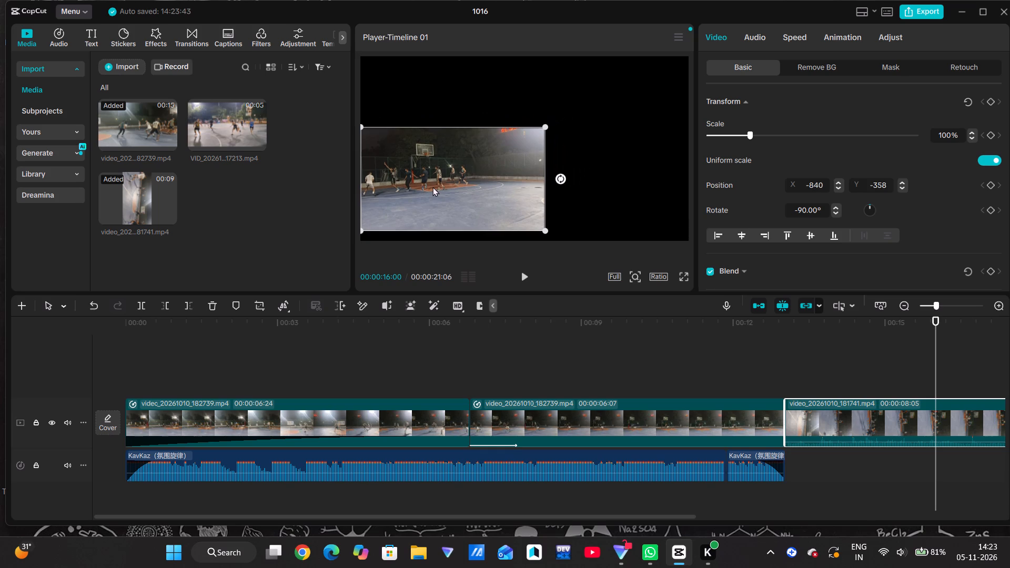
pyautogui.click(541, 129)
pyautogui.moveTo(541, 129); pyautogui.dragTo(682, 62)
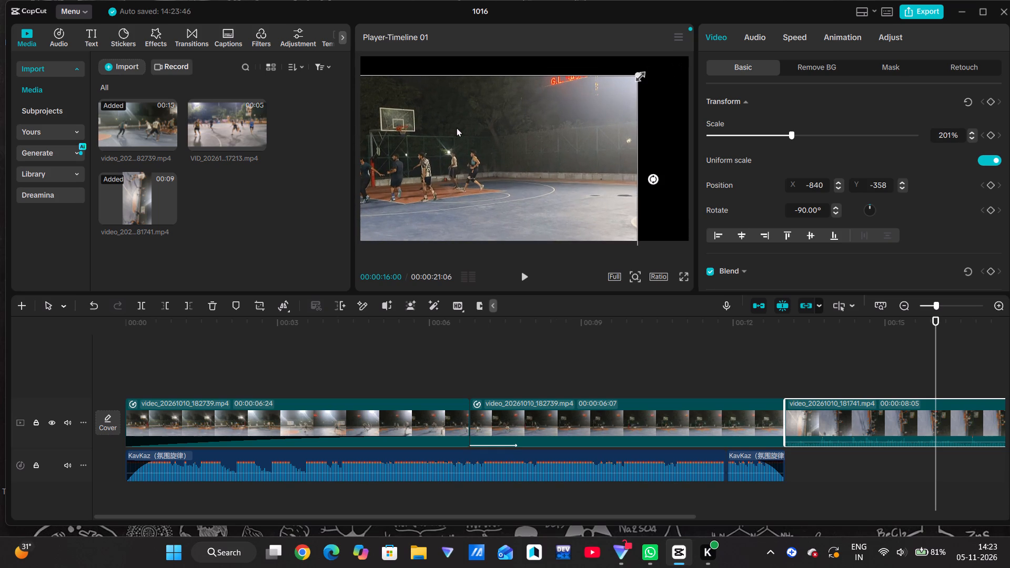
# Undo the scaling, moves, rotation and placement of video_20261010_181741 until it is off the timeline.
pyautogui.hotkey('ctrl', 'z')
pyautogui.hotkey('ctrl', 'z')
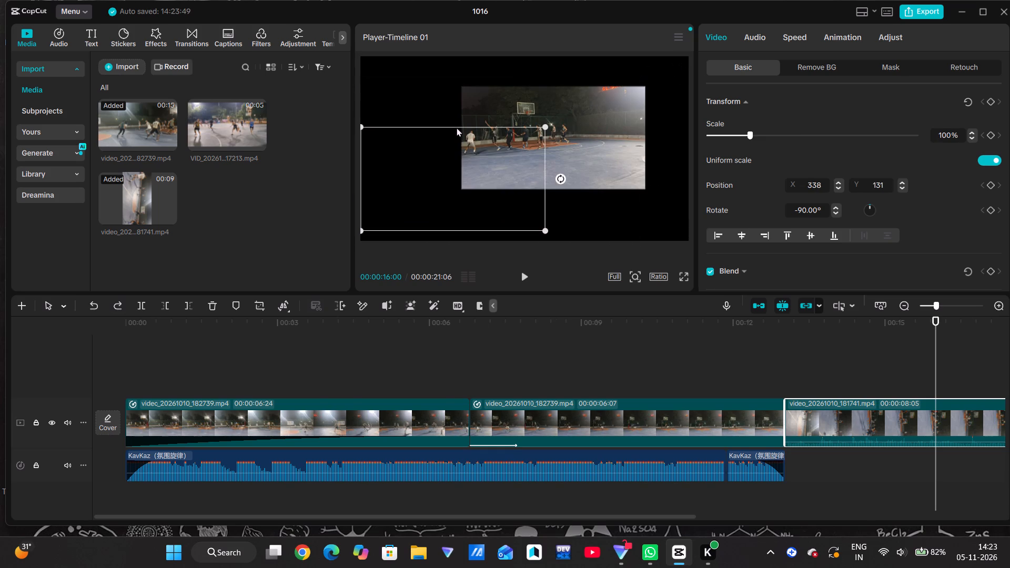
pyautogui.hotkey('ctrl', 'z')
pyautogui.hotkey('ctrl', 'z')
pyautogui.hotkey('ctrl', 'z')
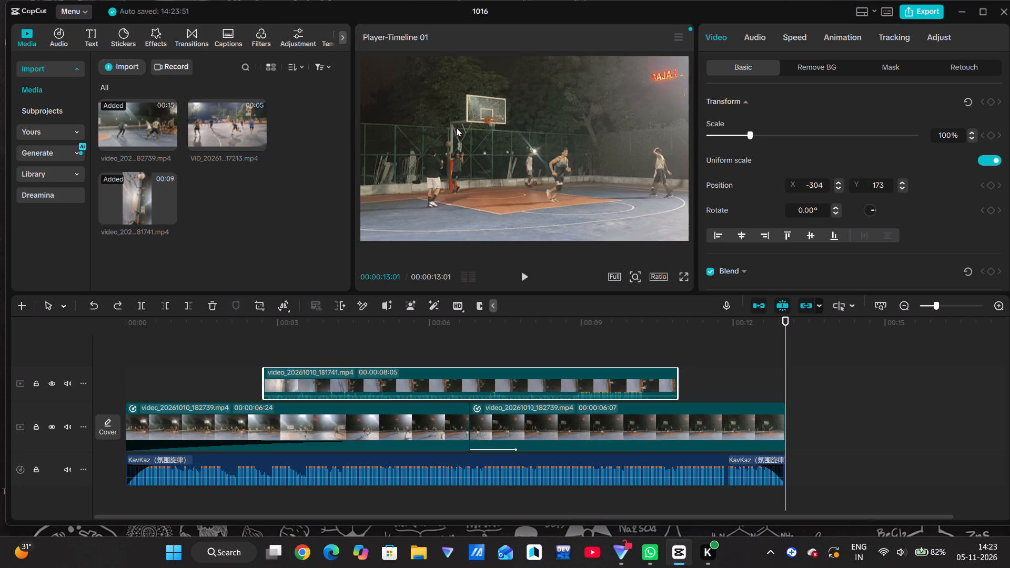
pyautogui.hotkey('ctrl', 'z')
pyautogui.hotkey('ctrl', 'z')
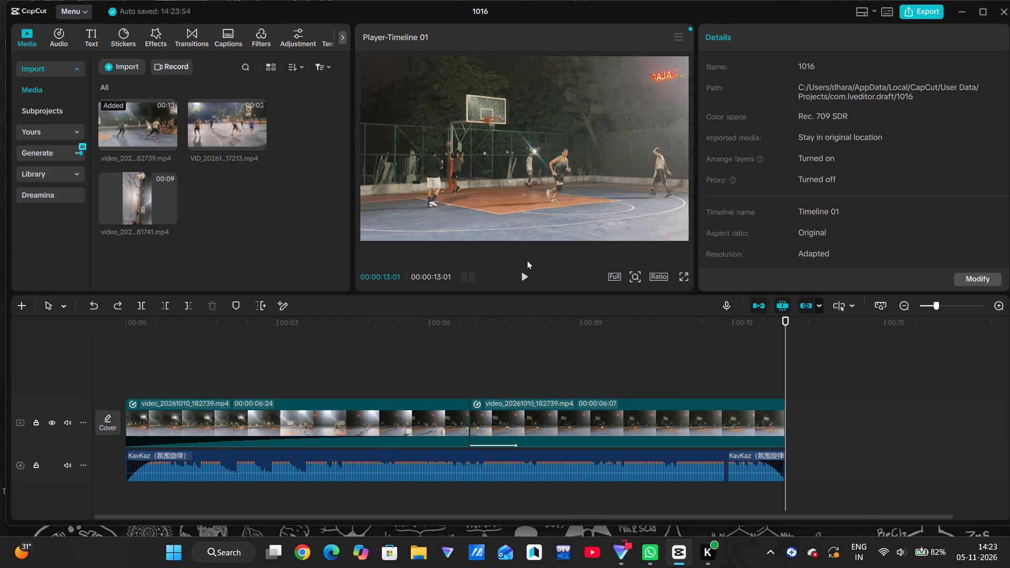
# Add video_20261010_181741 to the main video track directly after the second video_20261010_182739 clip.
pyautogui.click(521, 272)
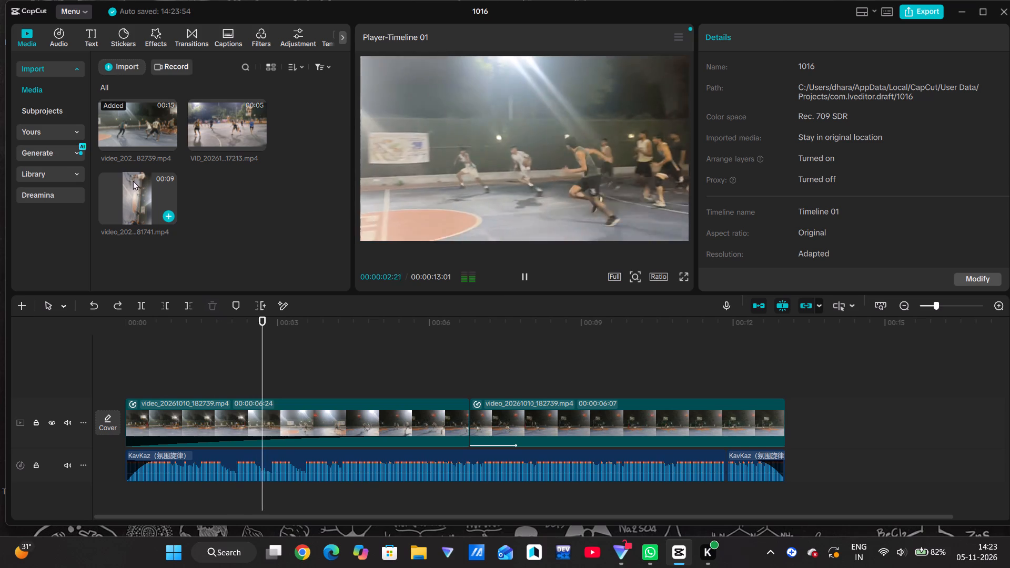
pyautogui.moveTo(132, 185); pyautogui.dragTo(360, 230)
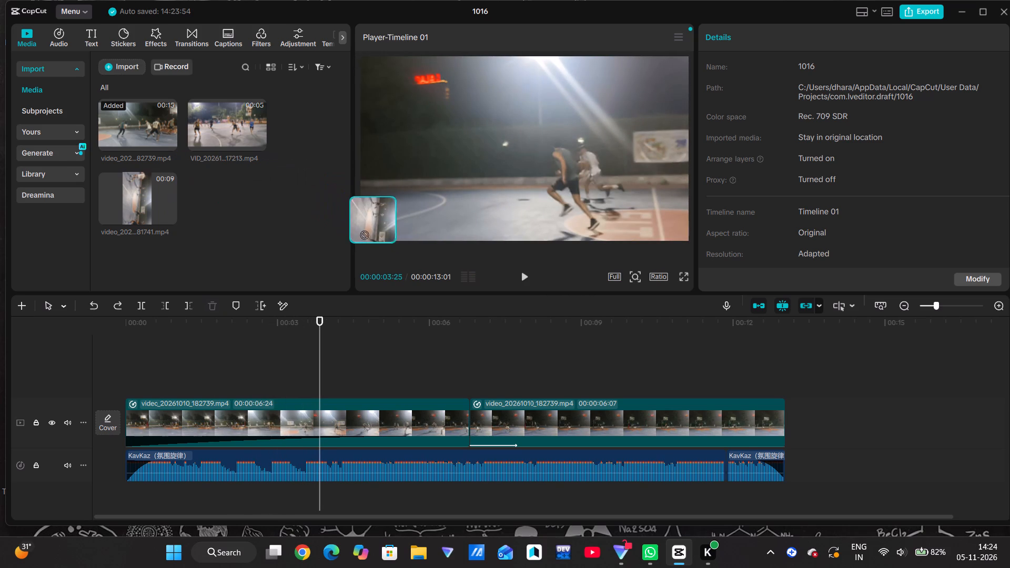
pyautogui.moveTo(360, 230); pyautogui.dragTo(558, 379)
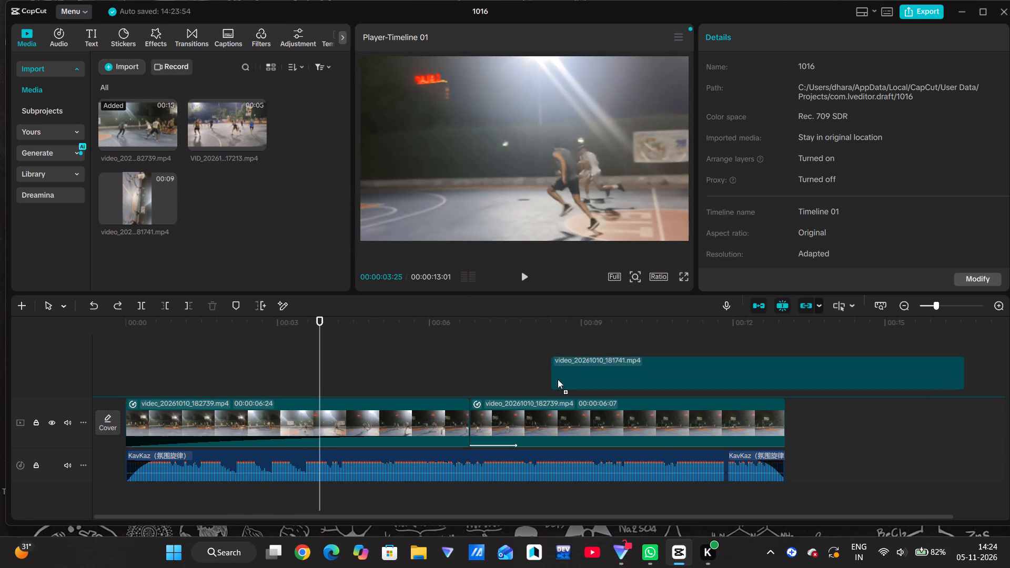
pyautogui.moveTo(558, 379); pyautogui.dragTo(790, 414)
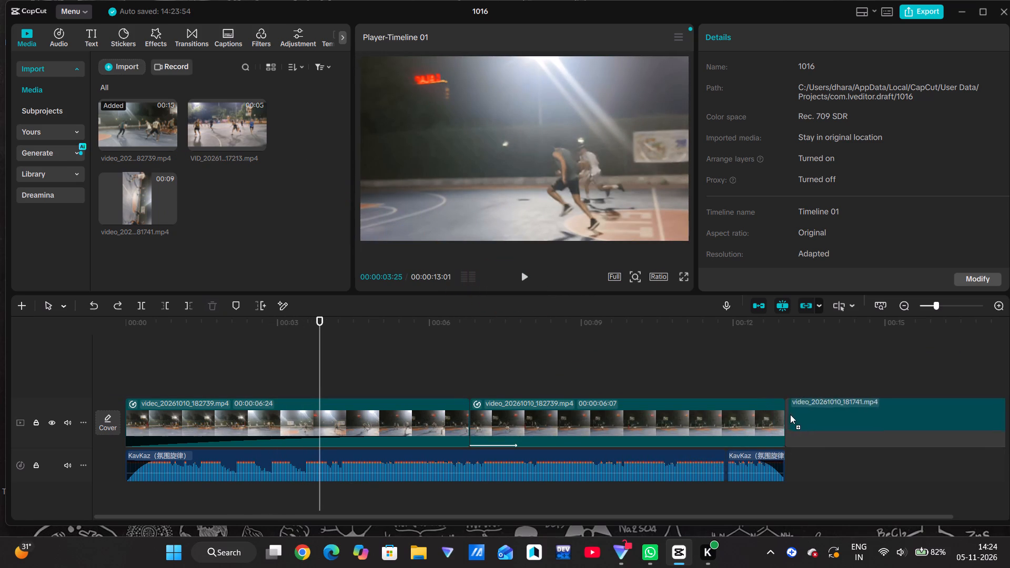
pyautogui.moveTo(790, 414); pyautogui.dragTo(783, 434)
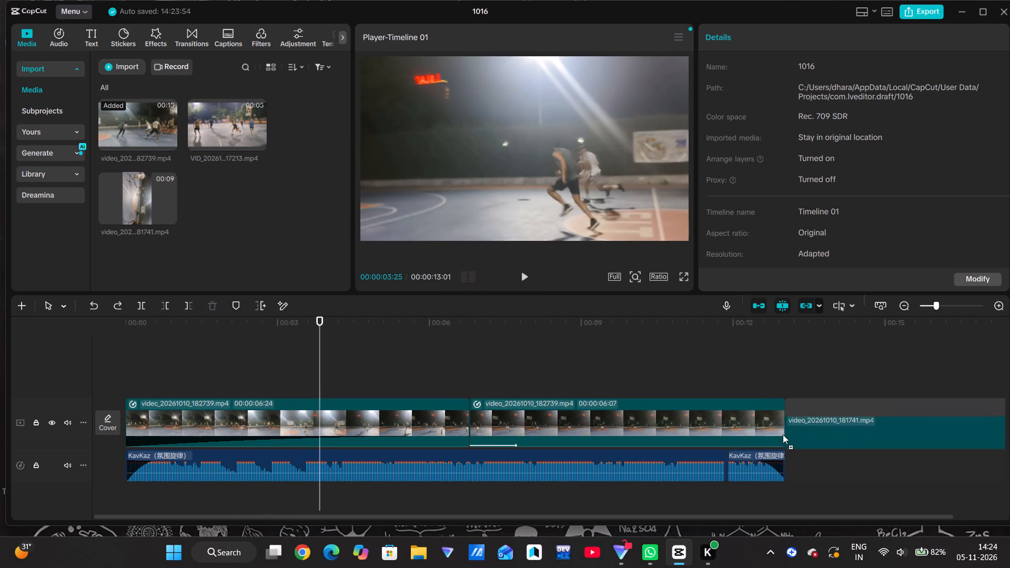
pyautogui.moveTo(783, 434); pyautogui.dragTo(784, 427)
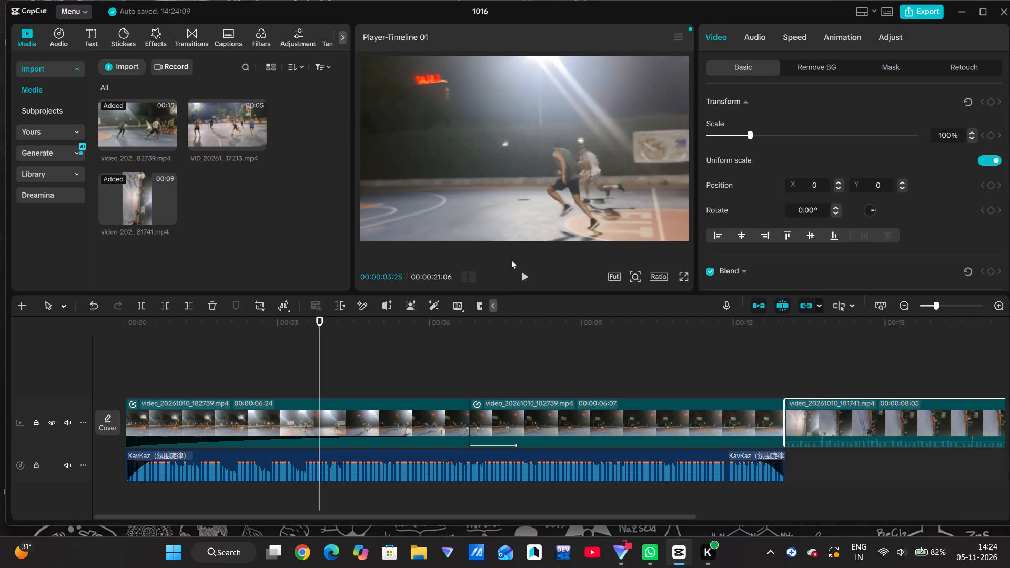
# Play into the added video_20261010_181741 clip, shift it vertically to about Y 135 and rotate it to -90°.
pyautogui.click(530, 272)
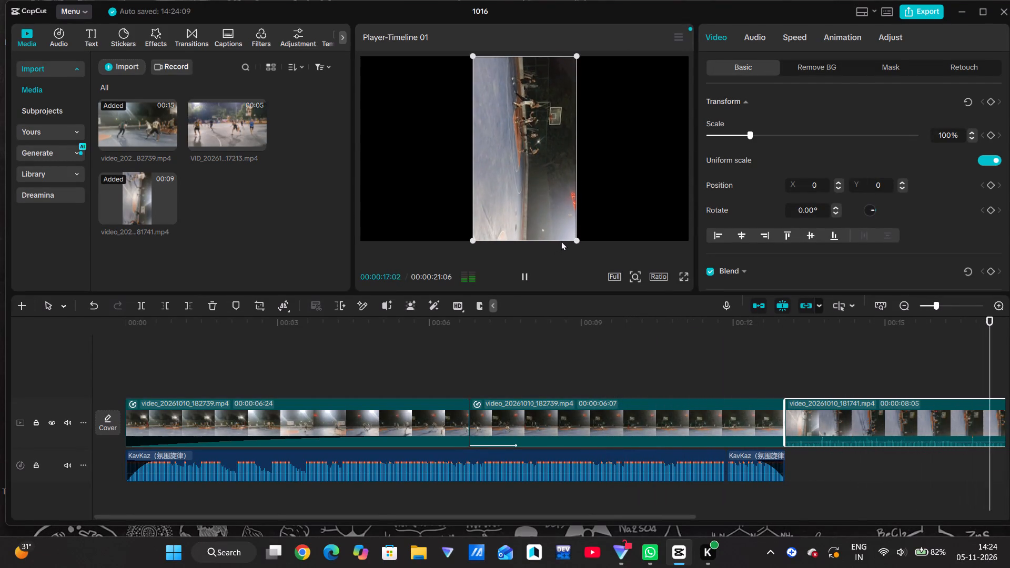
pyautogui.moveTo(526, 212); pyautogui.dragTo(527, 199)
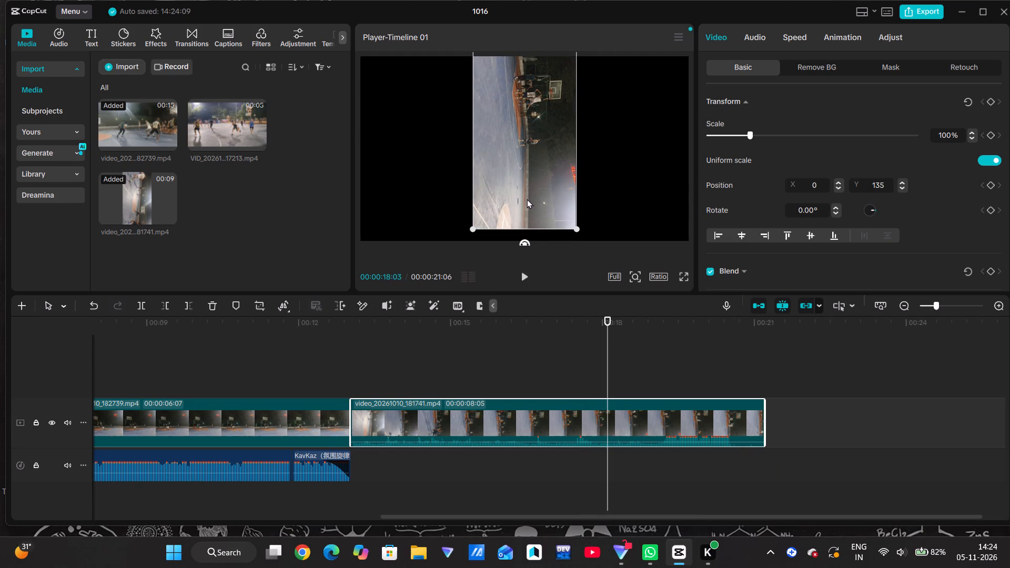
pyautogui.moveTo(521, 241); pyautogui.dragTo(619, 158)
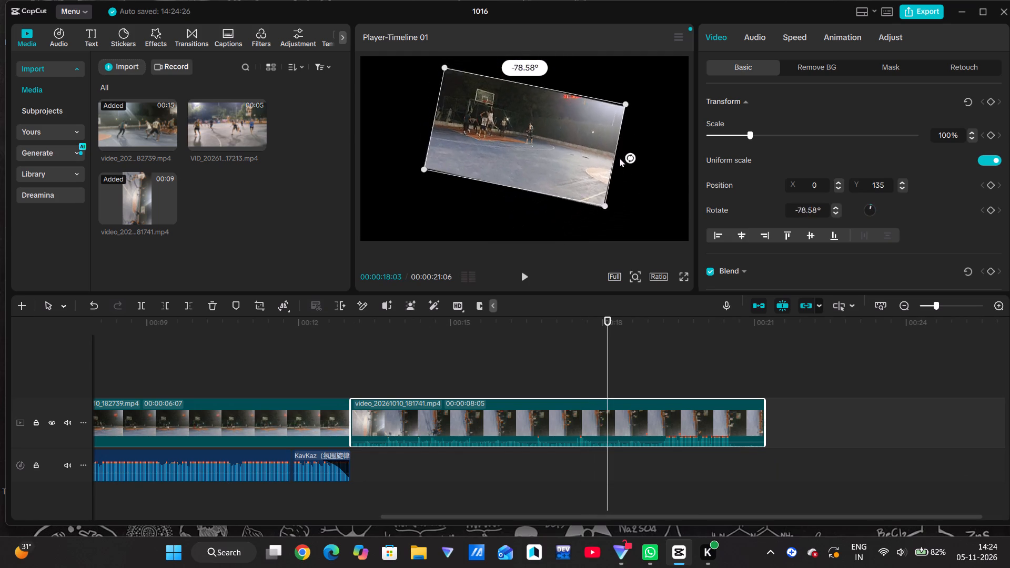
pyautogui.moveTo(619, 158); pyautogui.dragTo(632, 143)
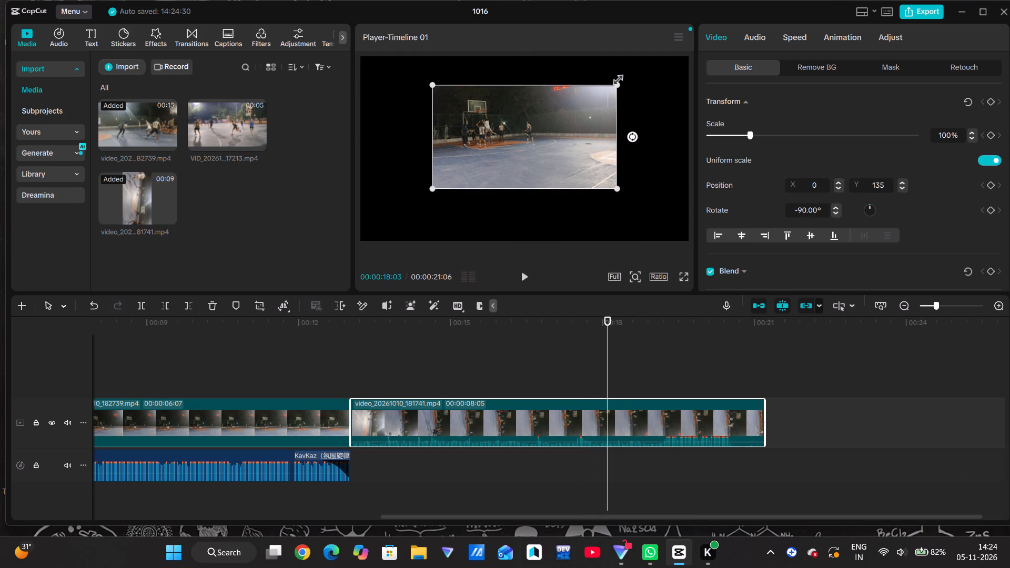
# Enlarge the rotated video_20261010_181741 clip in the frame to about 155% scale.
pyautogui.moveTo(616, 85); pyautogui.dragTo(684, 66)
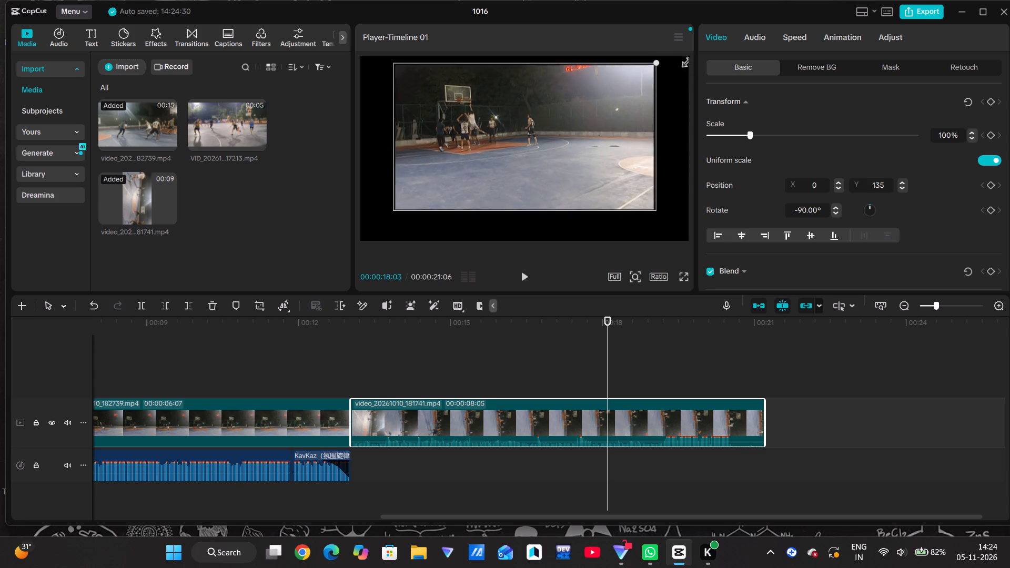
pyautogui.moveTo(684, 66); pyautogui.dragTo(700, 65)
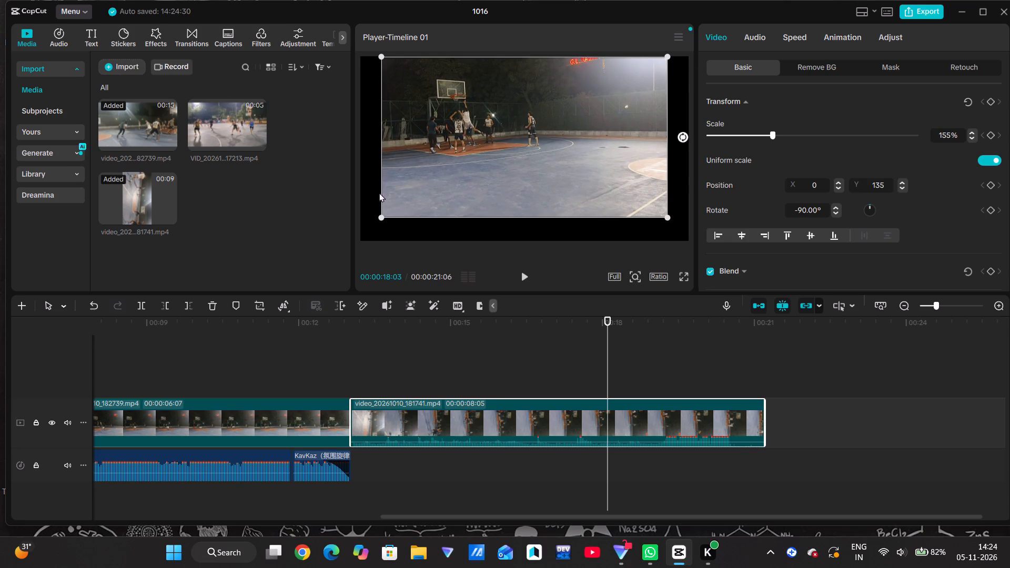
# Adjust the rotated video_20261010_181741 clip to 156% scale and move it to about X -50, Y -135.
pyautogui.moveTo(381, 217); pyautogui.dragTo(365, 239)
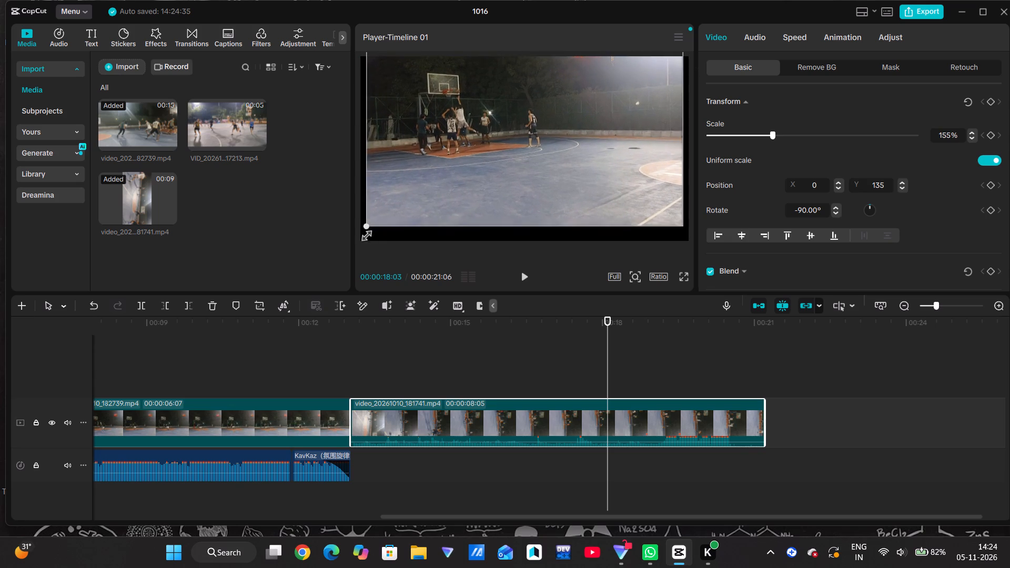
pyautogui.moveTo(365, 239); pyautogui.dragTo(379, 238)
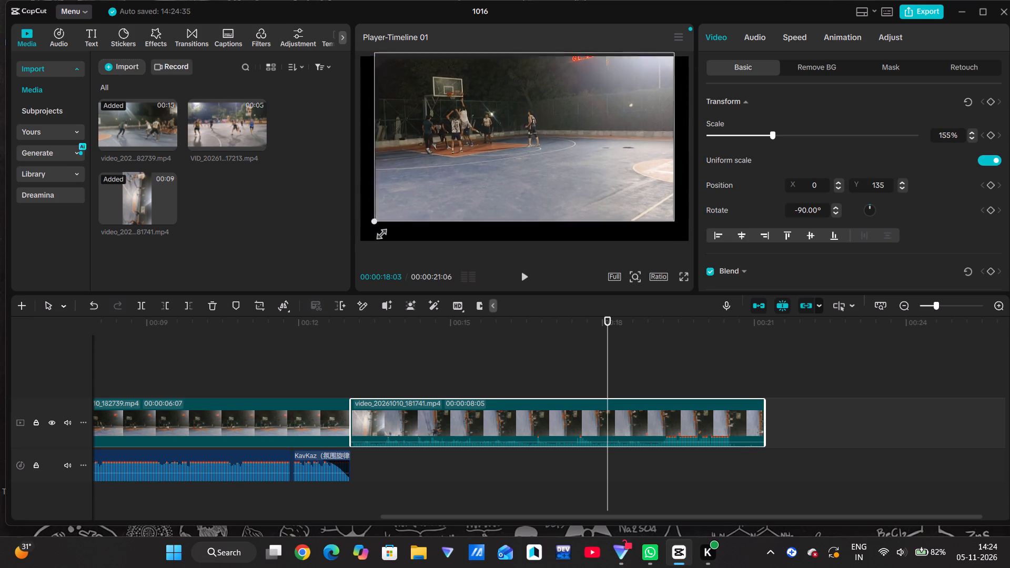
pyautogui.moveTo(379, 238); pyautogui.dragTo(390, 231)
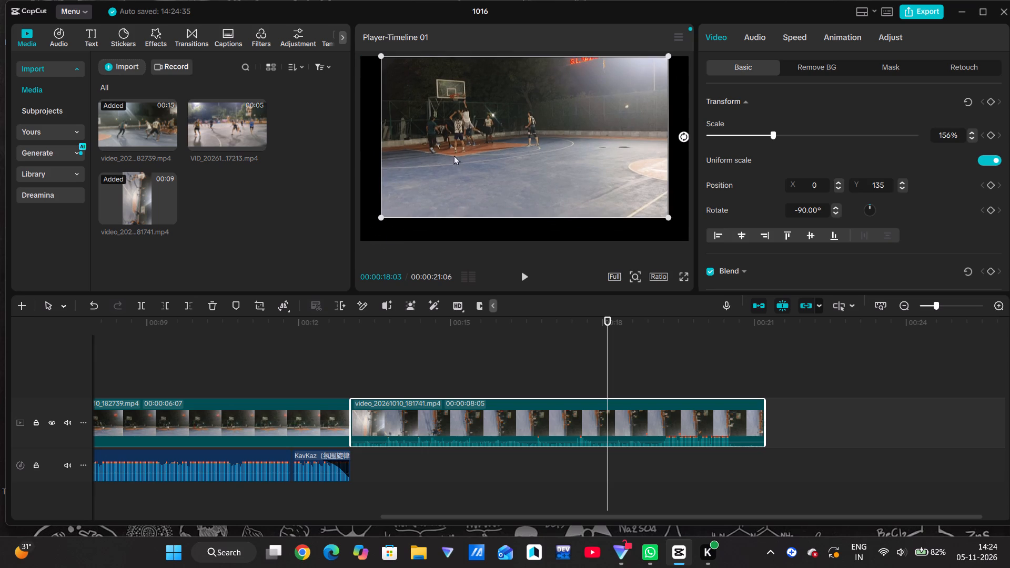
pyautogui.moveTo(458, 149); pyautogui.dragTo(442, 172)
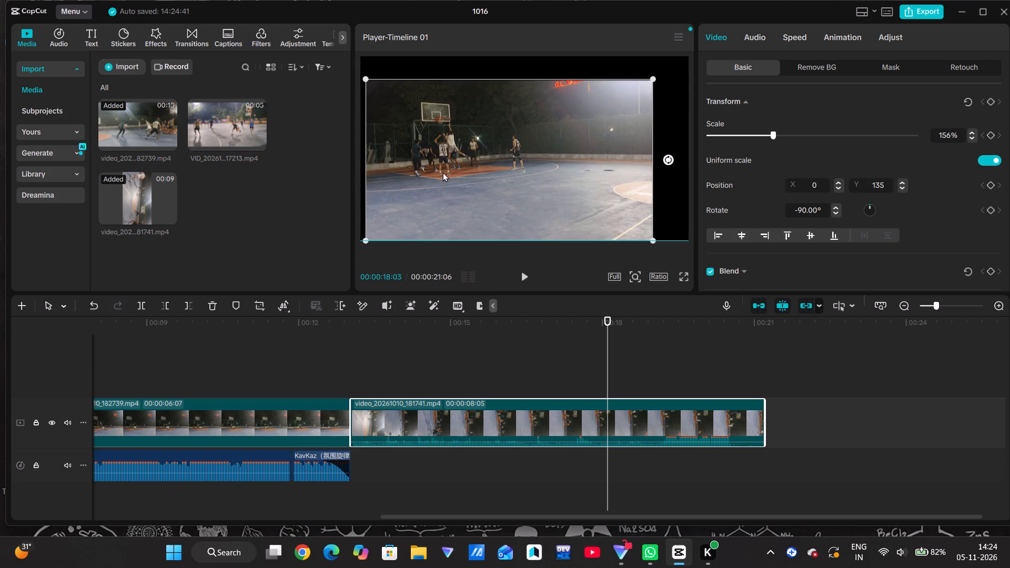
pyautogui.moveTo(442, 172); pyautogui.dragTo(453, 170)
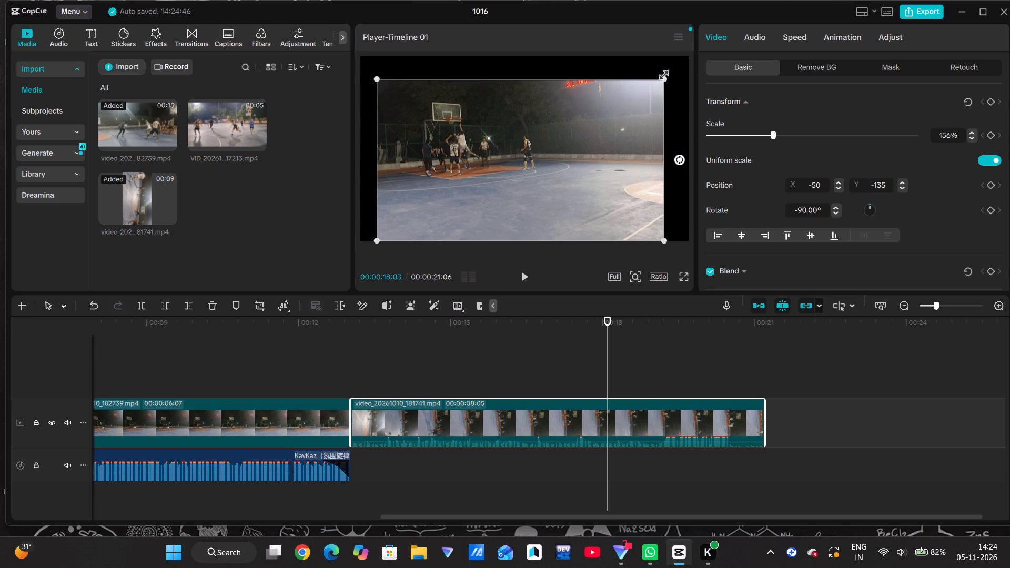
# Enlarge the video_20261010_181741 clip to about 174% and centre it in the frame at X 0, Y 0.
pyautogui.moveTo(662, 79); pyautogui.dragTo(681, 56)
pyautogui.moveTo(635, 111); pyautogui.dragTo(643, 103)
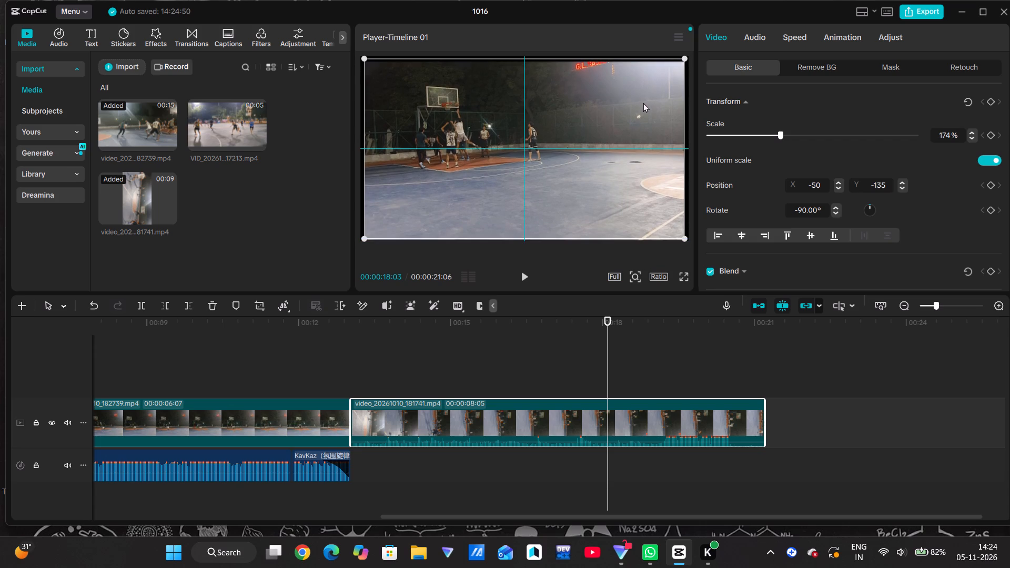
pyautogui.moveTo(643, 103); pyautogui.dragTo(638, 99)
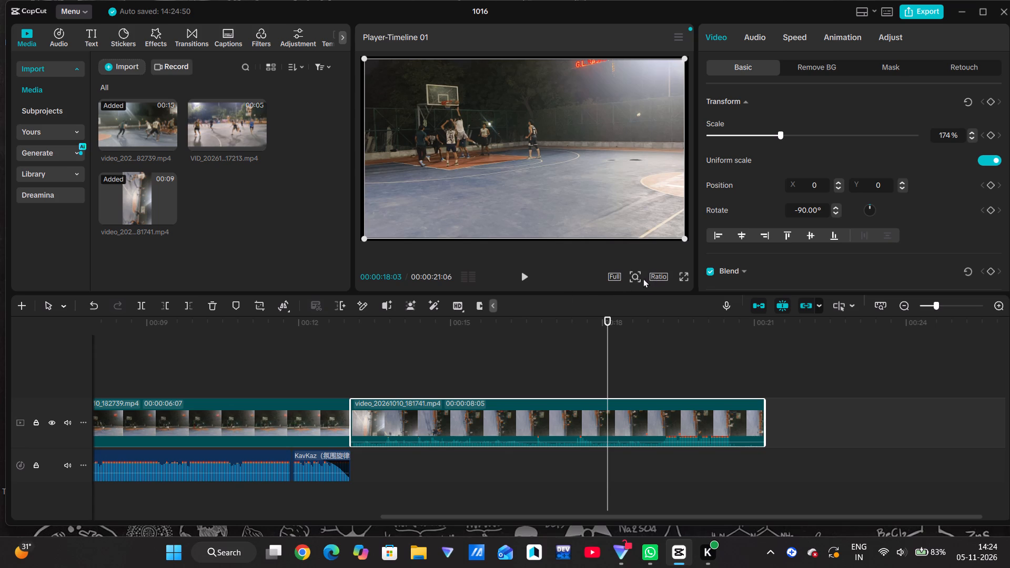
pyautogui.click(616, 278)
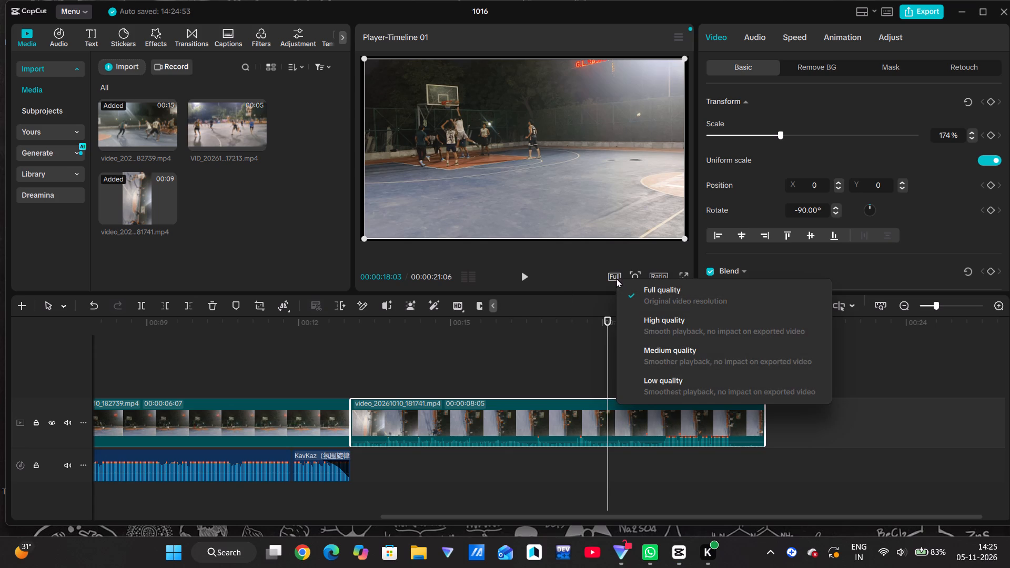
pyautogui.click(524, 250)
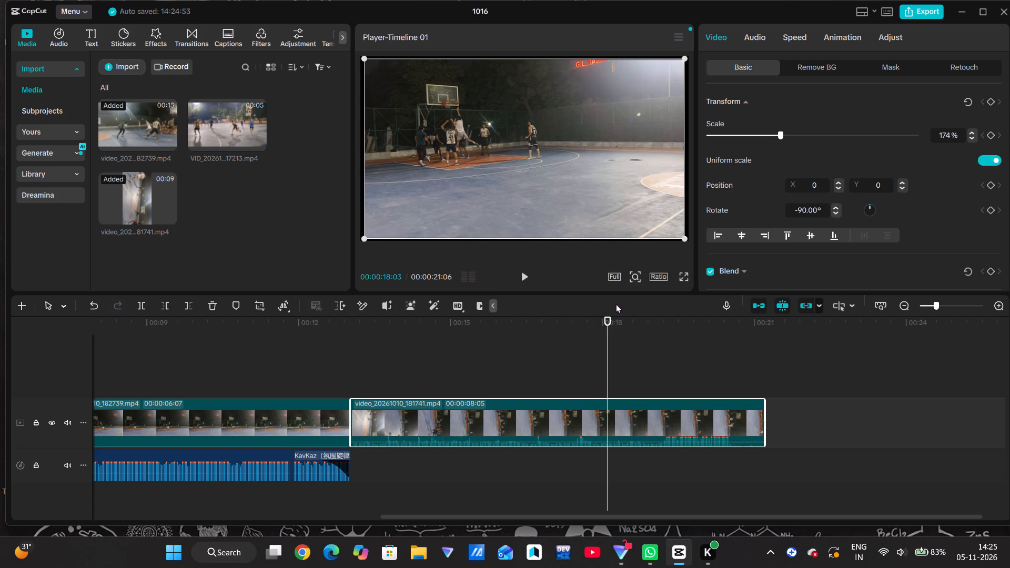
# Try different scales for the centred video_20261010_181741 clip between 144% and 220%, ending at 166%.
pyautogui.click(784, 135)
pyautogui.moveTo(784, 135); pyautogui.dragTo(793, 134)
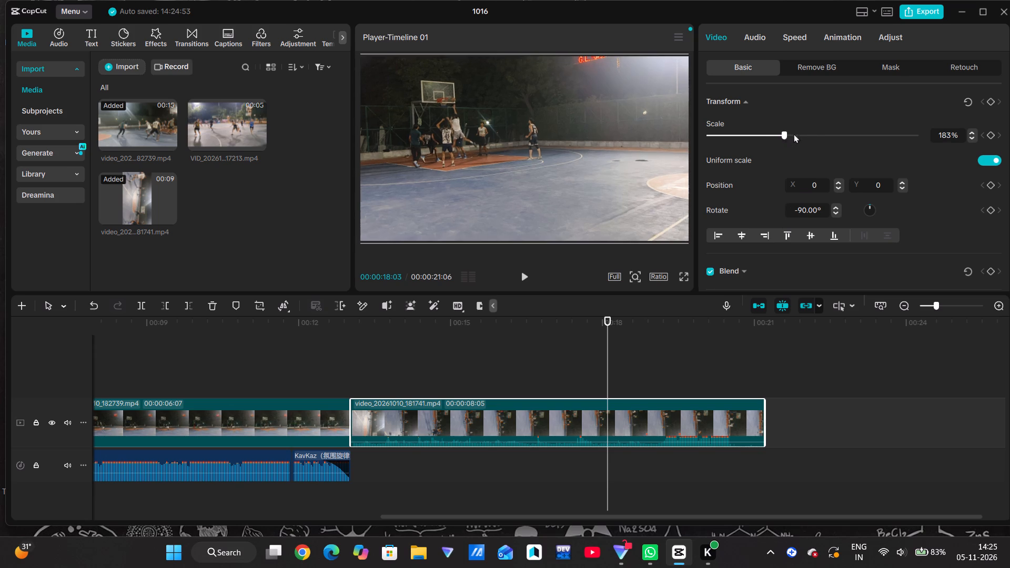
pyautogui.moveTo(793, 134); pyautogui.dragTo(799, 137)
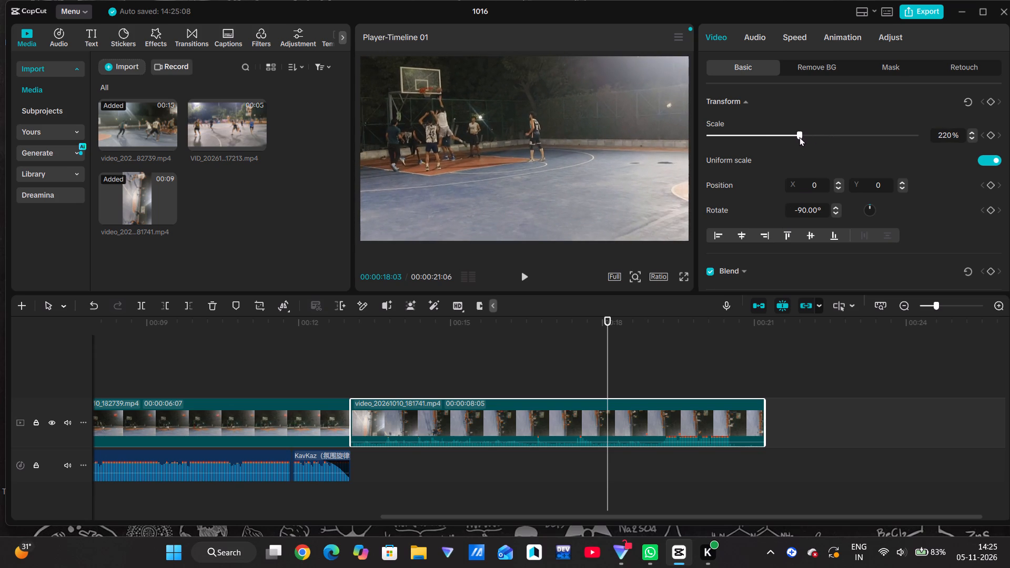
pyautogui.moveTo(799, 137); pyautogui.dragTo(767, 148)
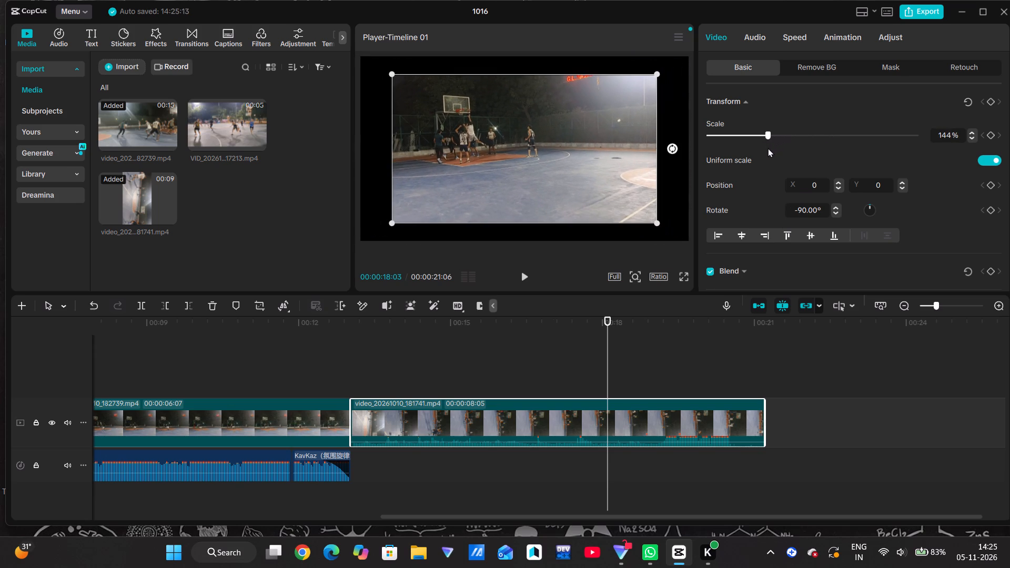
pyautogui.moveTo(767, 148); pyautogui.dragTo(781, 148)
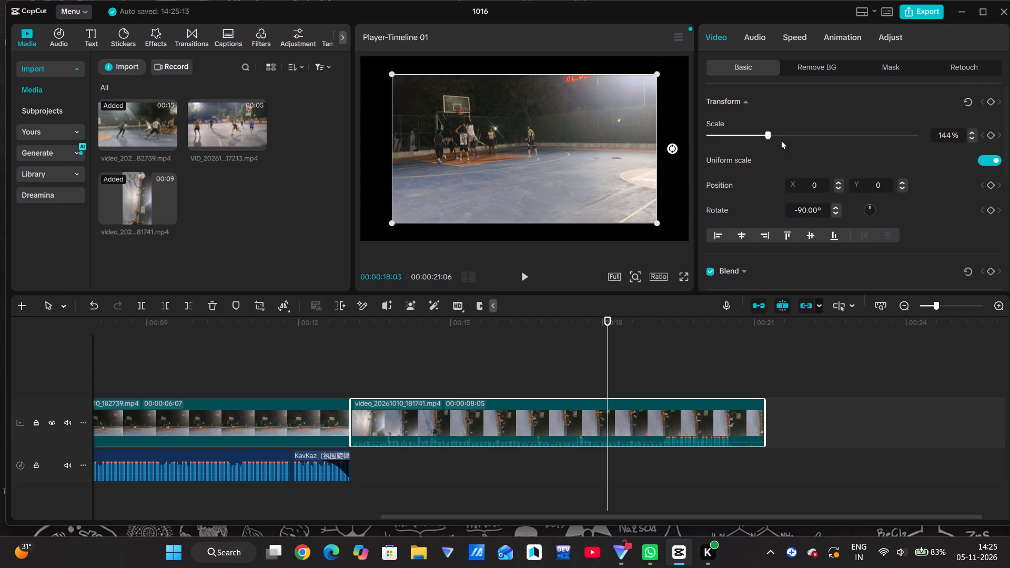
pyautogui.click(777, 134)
# Shift the video_20261010_181741 clip to about X 677, Y -200 and enlarge it to about 232% scale.
pyautogui.moveTo(579, 160); pyautogui.dragTo(637, 177)
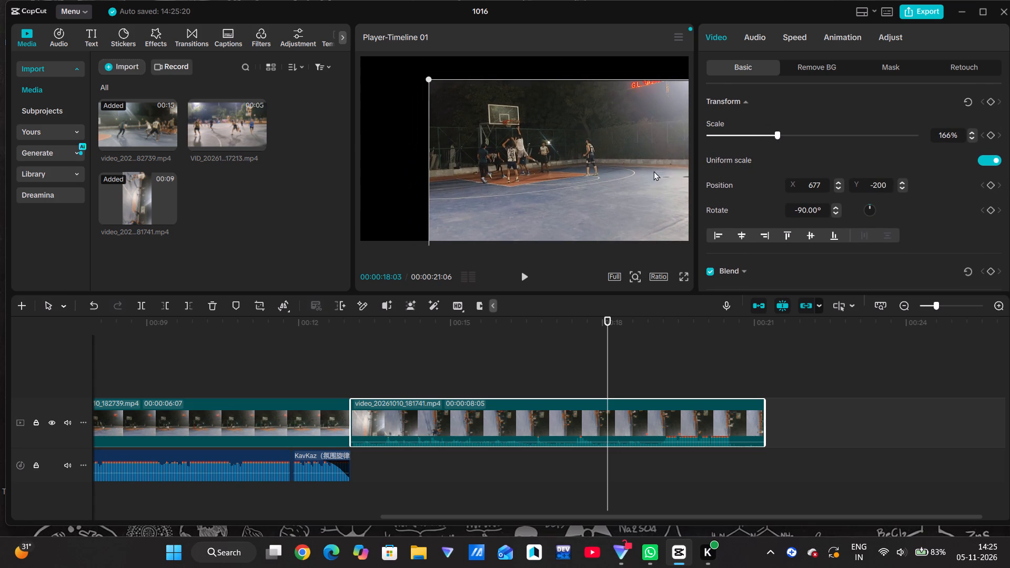
pyautogui.moveTo(778, 134); pyautogui.dragTo(805, 150)
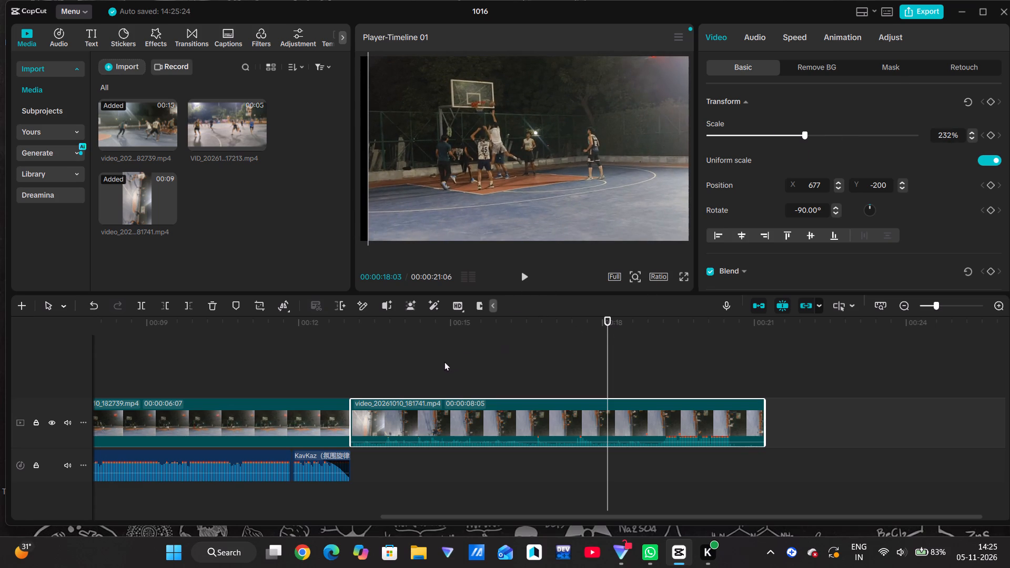
# Play from the start of video_20261010_181741, reposition it to about X 589, Y -331 to fill the frame, and play to the end.
pyautogui.click(361, 413)
pyautogui.doubleClick(361, 413)
pyautogui.click(351, 402)
pyautogui.doubleClick(372, 360)
pyautogui.moveTo(372, 361); pyautogui.dragTo(363, 364)
pyautogui.click(524, 272)
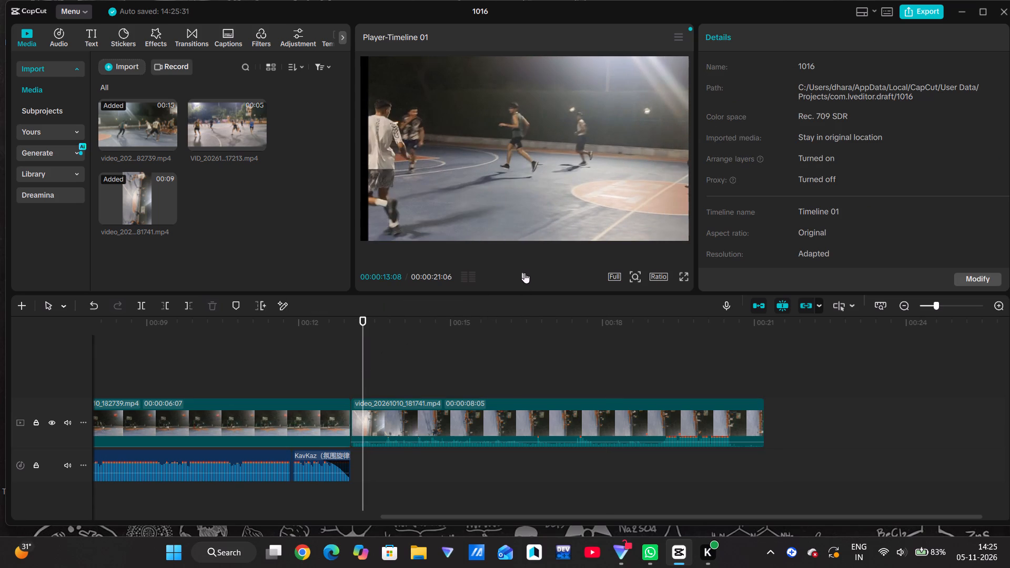
pyautogui.moveTo(491, 176); pyautogui.dragTo(534, 194)
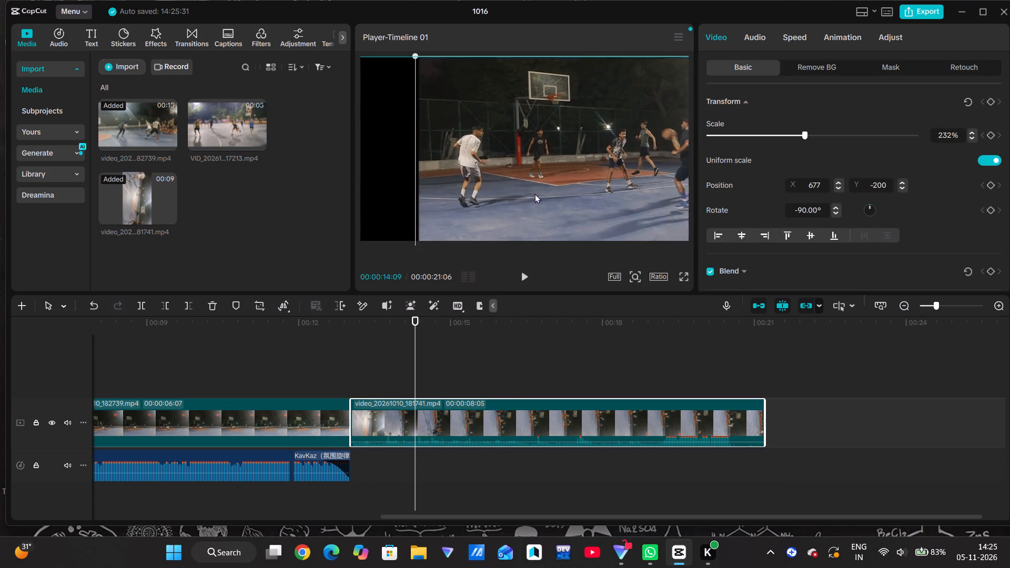
pyautogui.moveTo(534, 194); pyautogui.dragTo(489, 186)
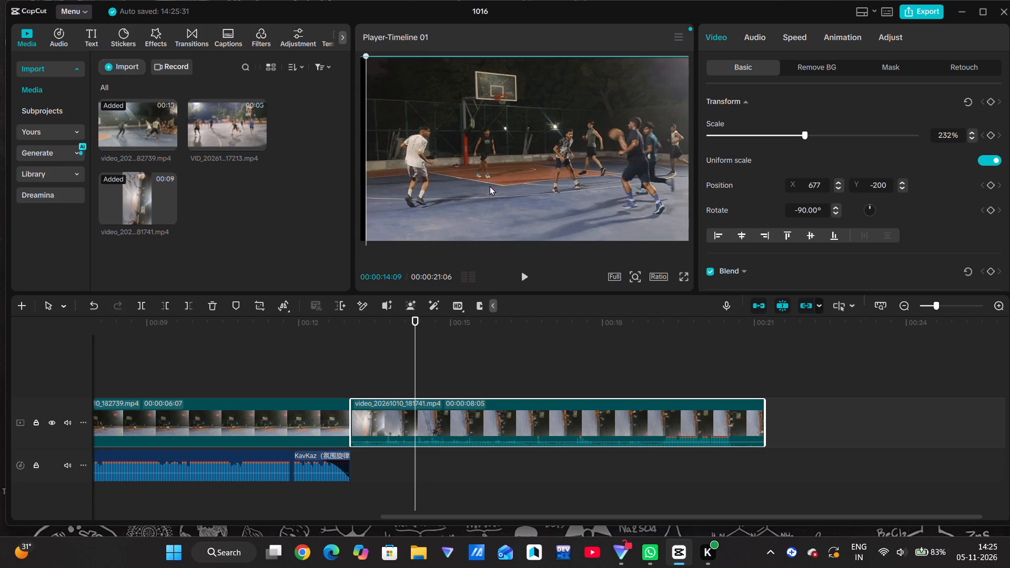
pyautogui.moveTo(489, 186); pyautogui.dragTo(487, 186)
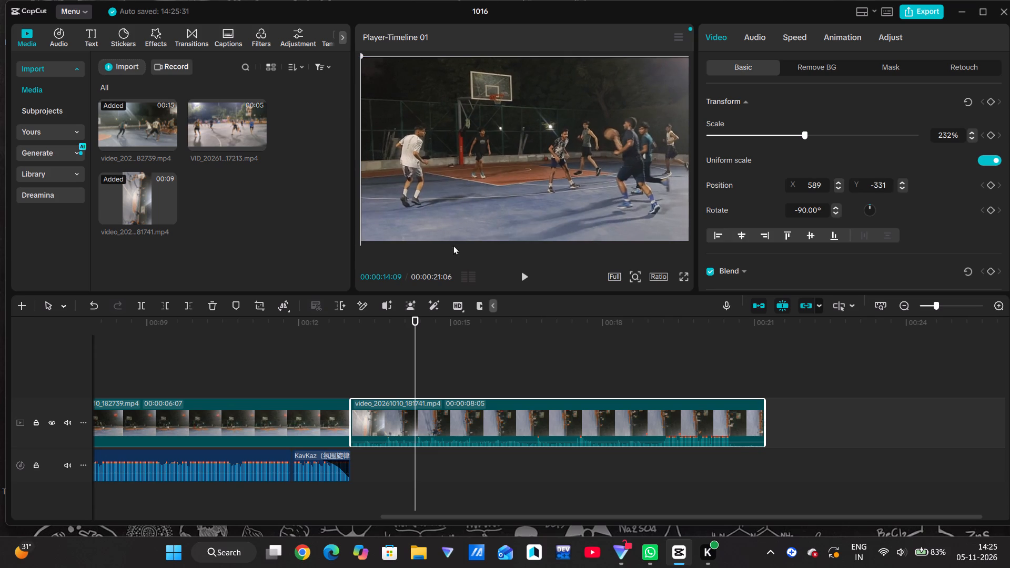
pyautogui.click(524, 273)
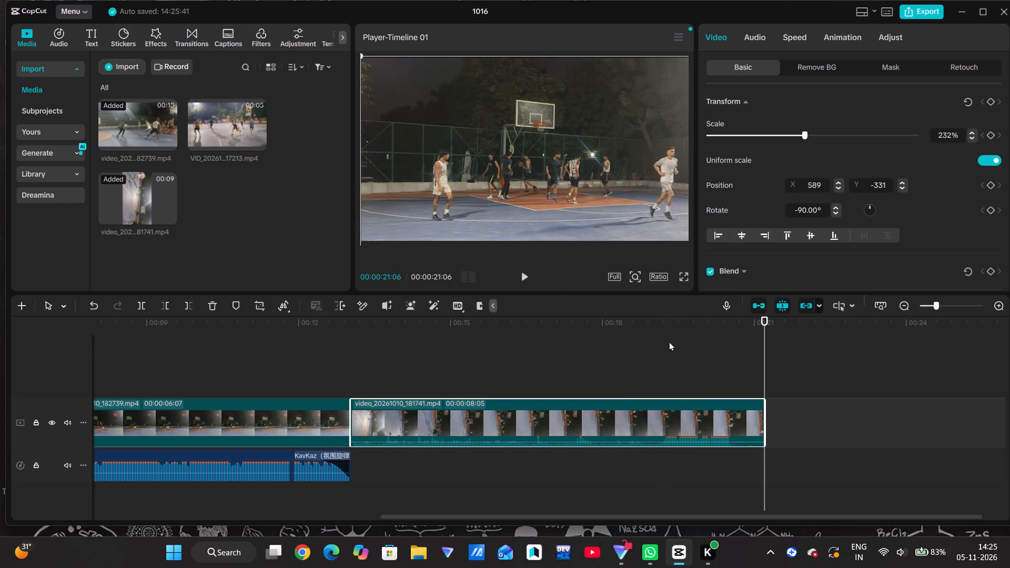
# Extend the last KavKaz audio clip to the end of video_20261010_181741 at 00:00:21:06.
pyautogui.click(336, 464)
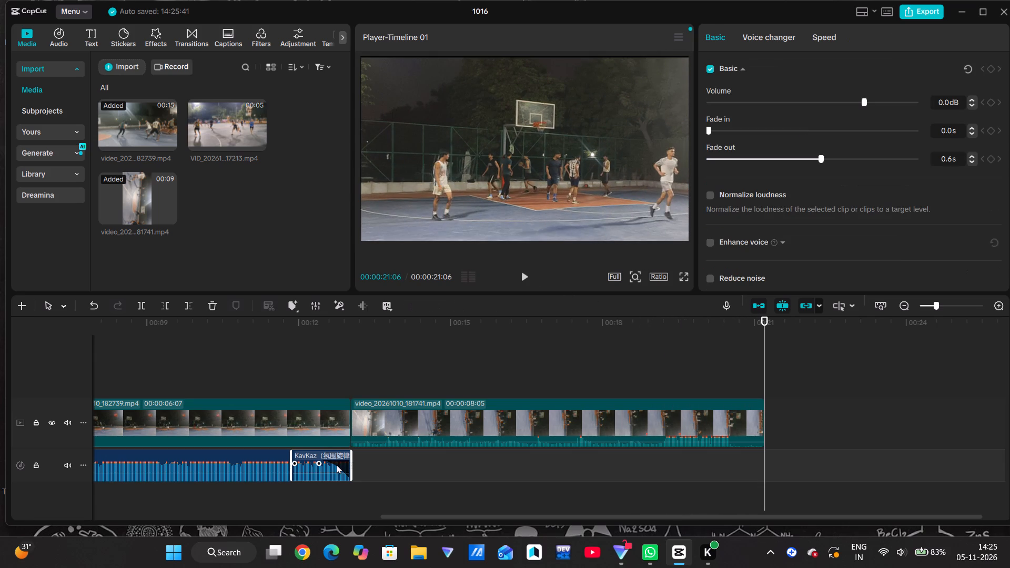
pyautogui.moveTo(353, 465); pyautogui.dragTo(625, 465)
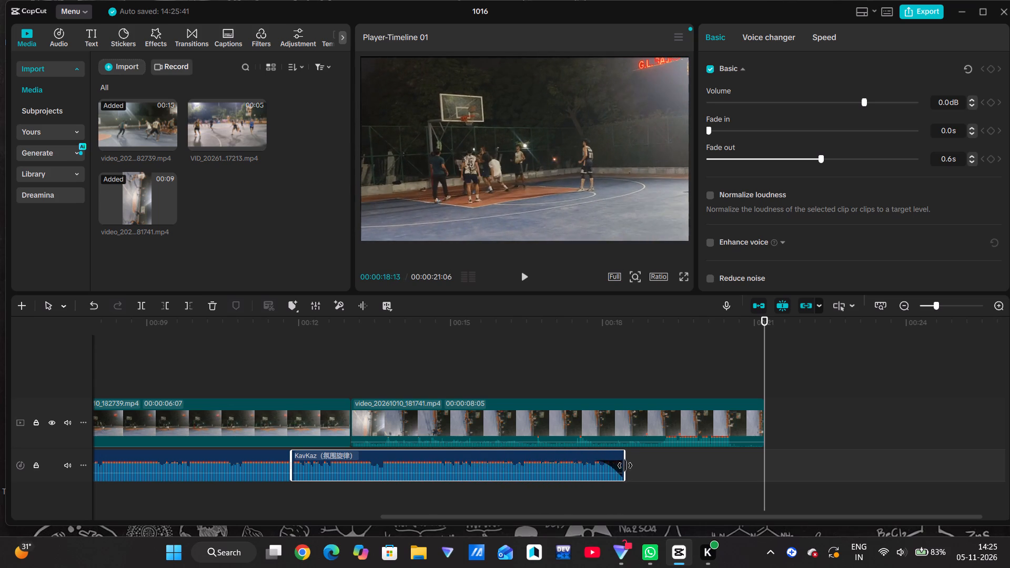
pyautogui.moveTo(625, 465); pyautogui.dragTo(741, 477)
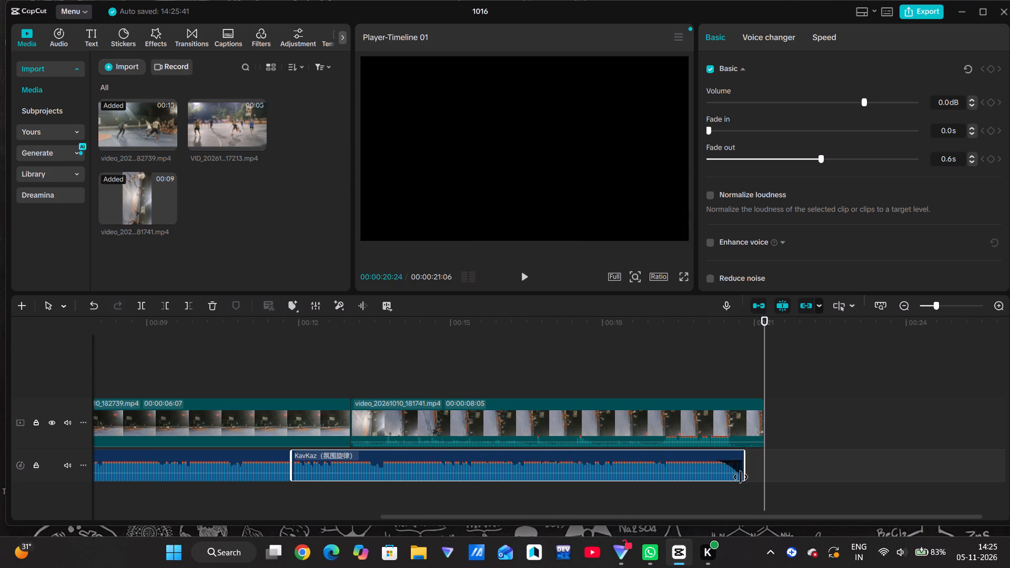
pyautogui.moveTo(741, 477); pyautogui.dragTo(766, 478)
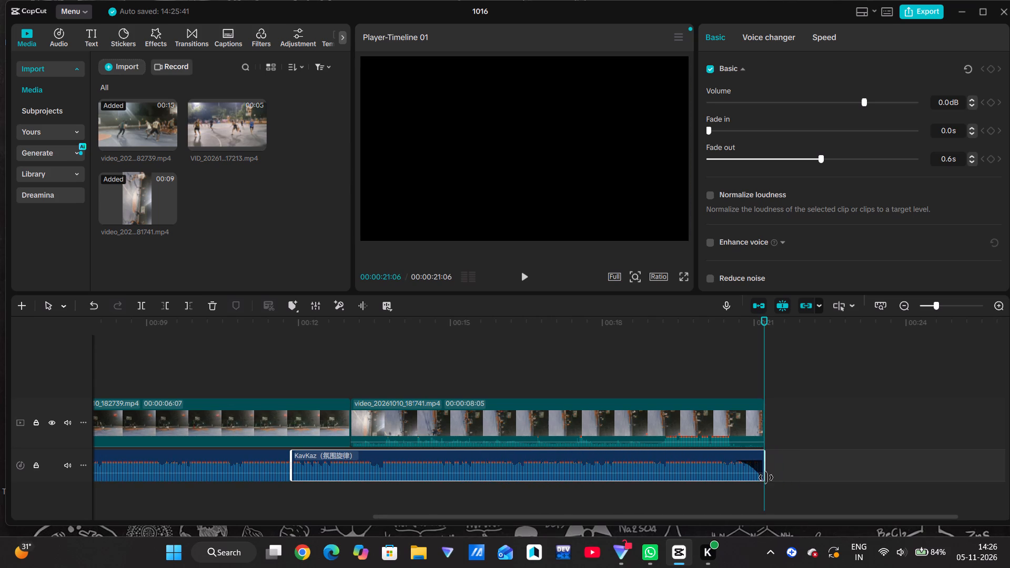
pyautogui.moveTo(766, 478); pyautogui.dragTo(764, 478)
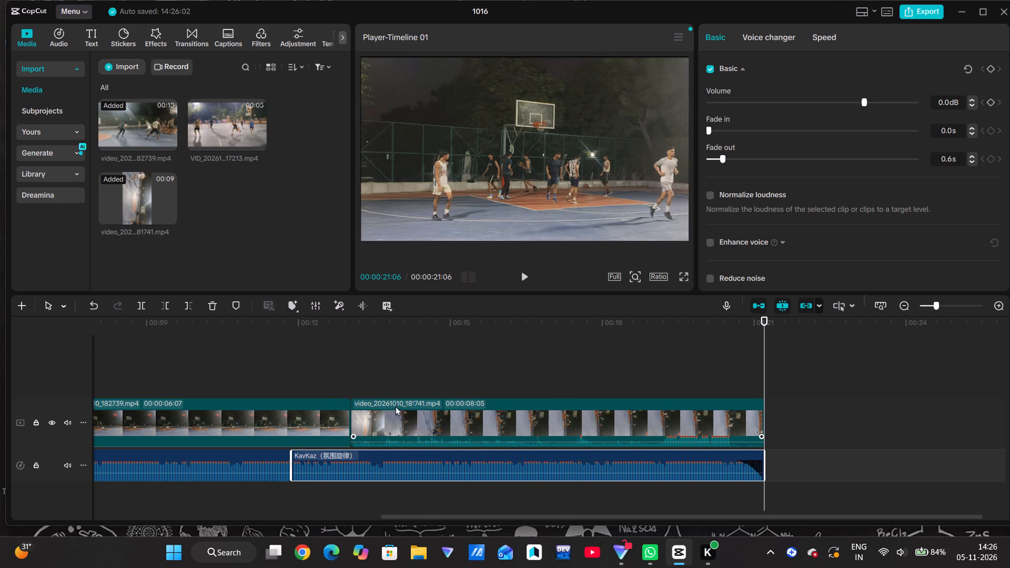
# Play from 00:00:12:17 through the appended video_20261010_181741 clip to review it with the extended music.
pyautogui.click(327, 355)
pyautogui.click(396, 410)
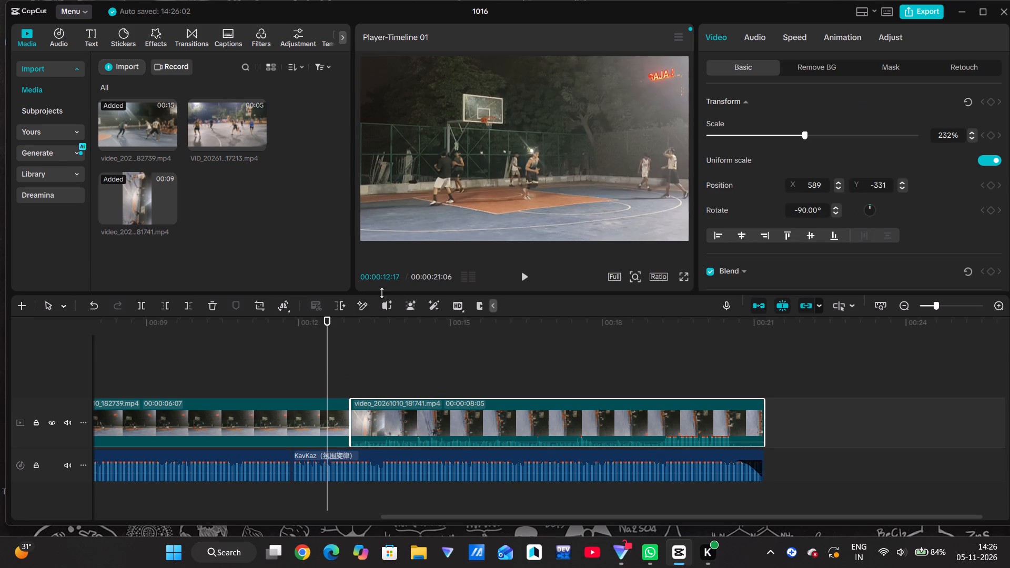
pyautogui.click(520, 276)
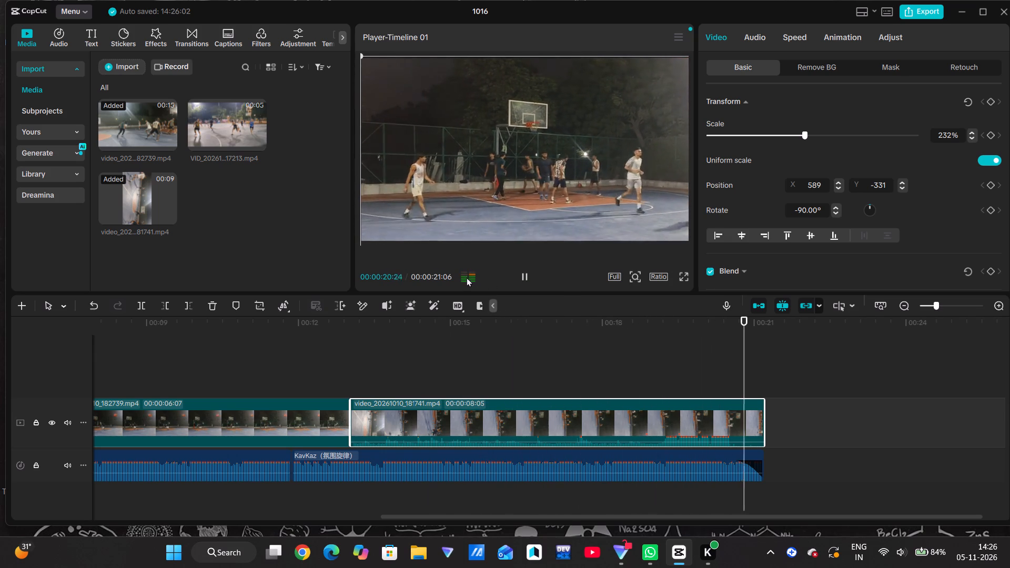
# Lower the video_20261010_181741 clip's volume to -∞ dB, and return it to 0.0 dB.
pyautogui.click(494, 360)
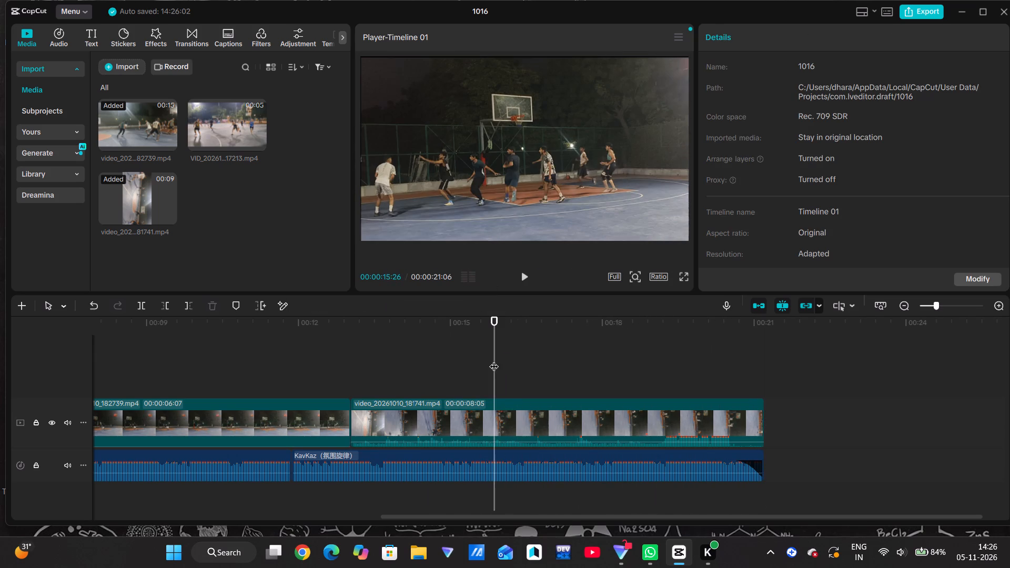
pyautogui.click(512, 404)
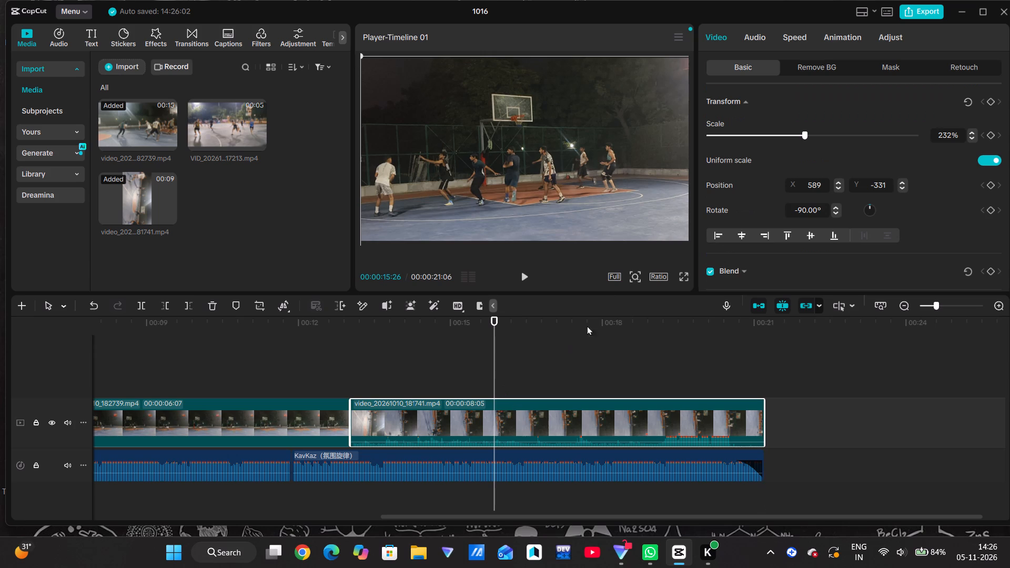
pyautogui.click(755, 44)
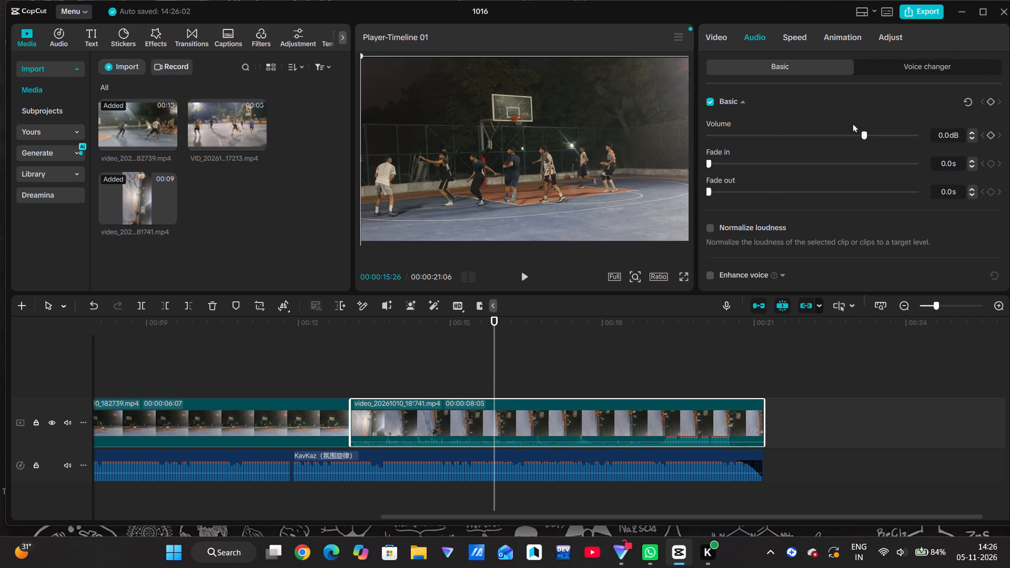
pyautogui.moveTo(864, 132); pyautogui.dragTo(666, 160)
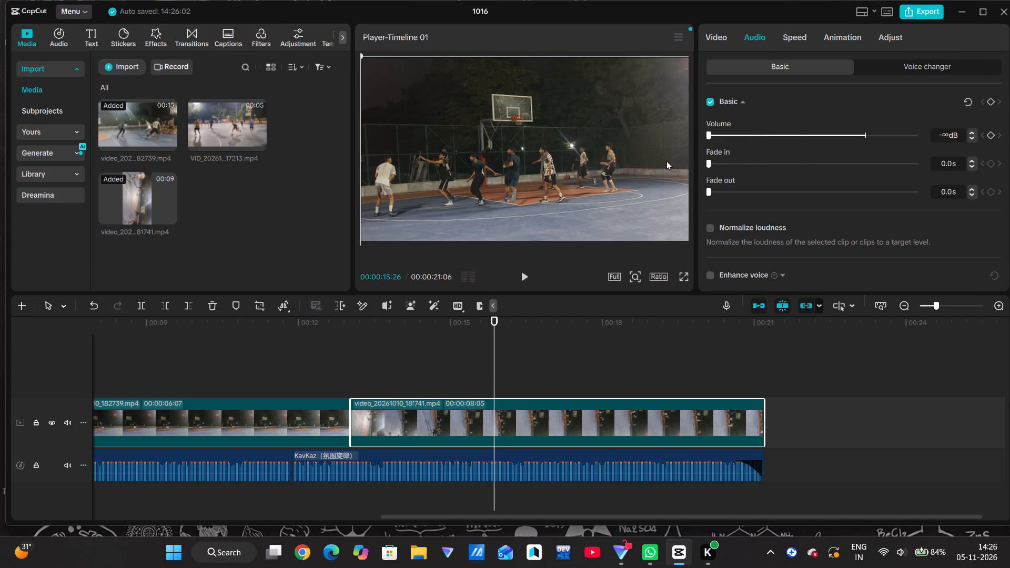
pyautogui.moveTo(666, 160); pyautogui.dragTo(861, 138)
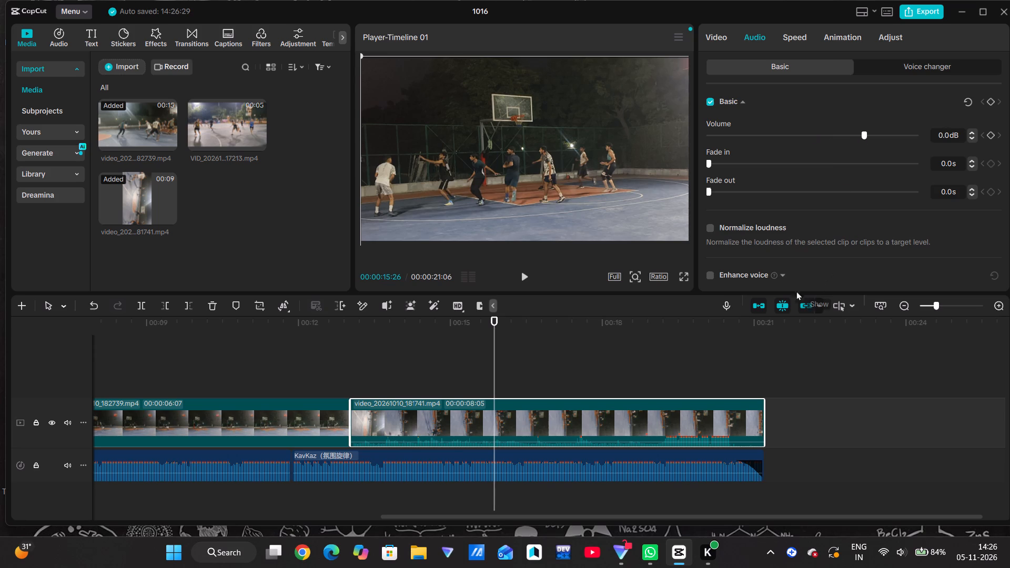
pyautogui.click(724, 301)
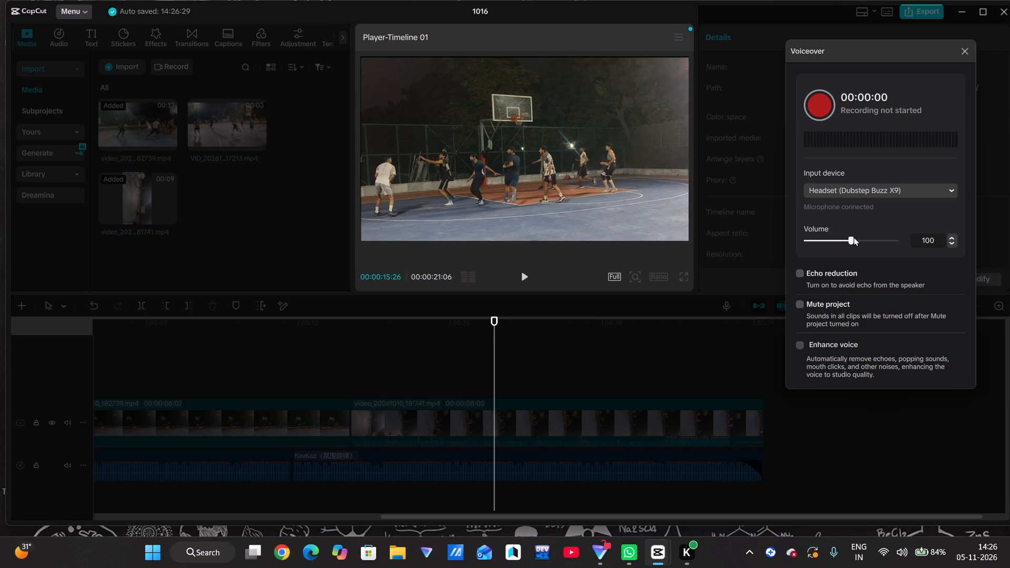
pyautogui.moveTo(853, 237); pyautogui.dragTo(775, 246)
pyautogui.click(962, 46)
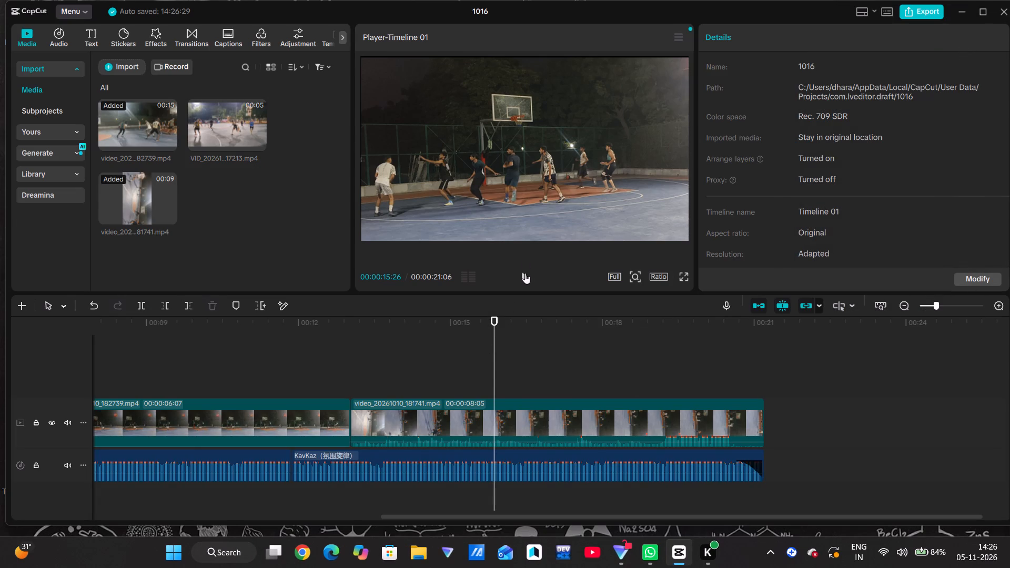
# Play from 00:00:15:26 to the end, check the opening, and replay from 00:00:12:09 to the end to review the audio.
pyautogui.click(526, 273)
pyautogui.click(526, 273)
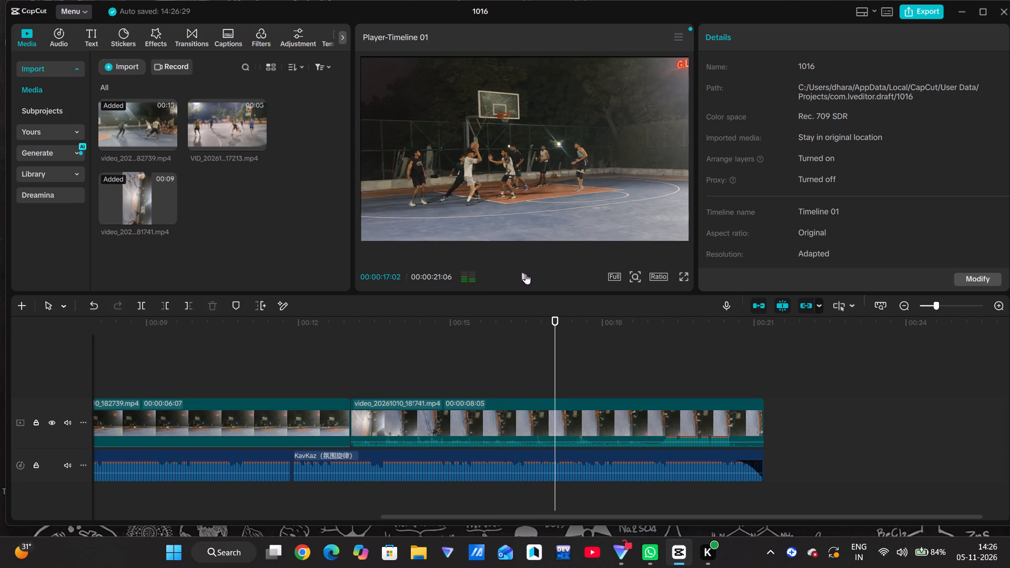
pyautogui.click(526, 273)
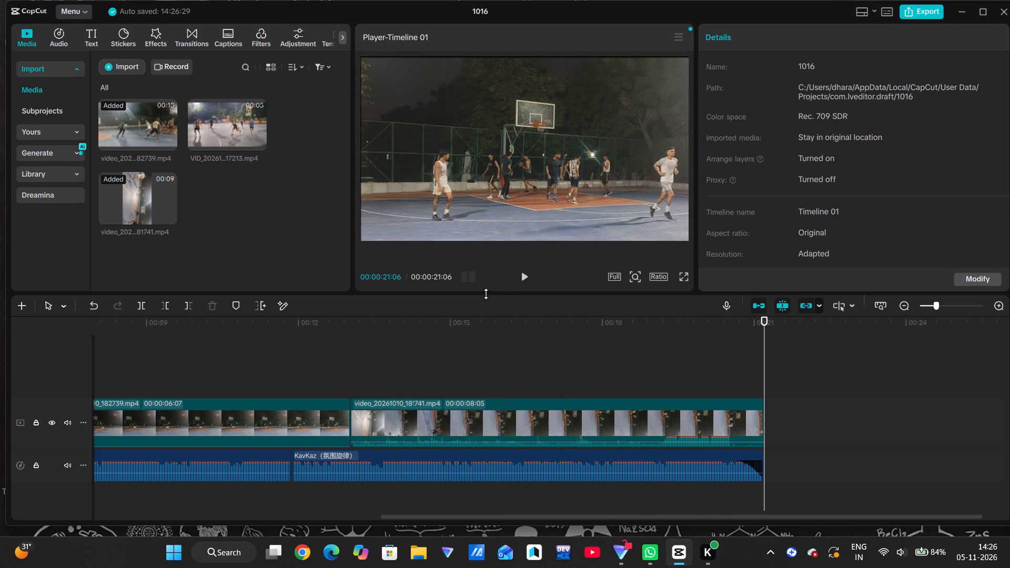
pyautogui.click(520, 282)
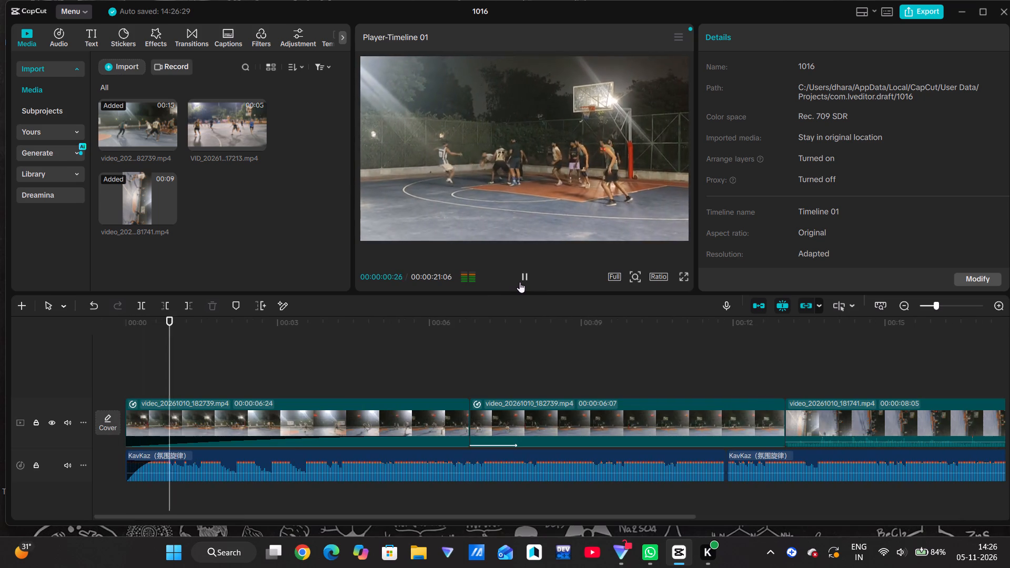
pyautogui.doubleClick(749, 369)
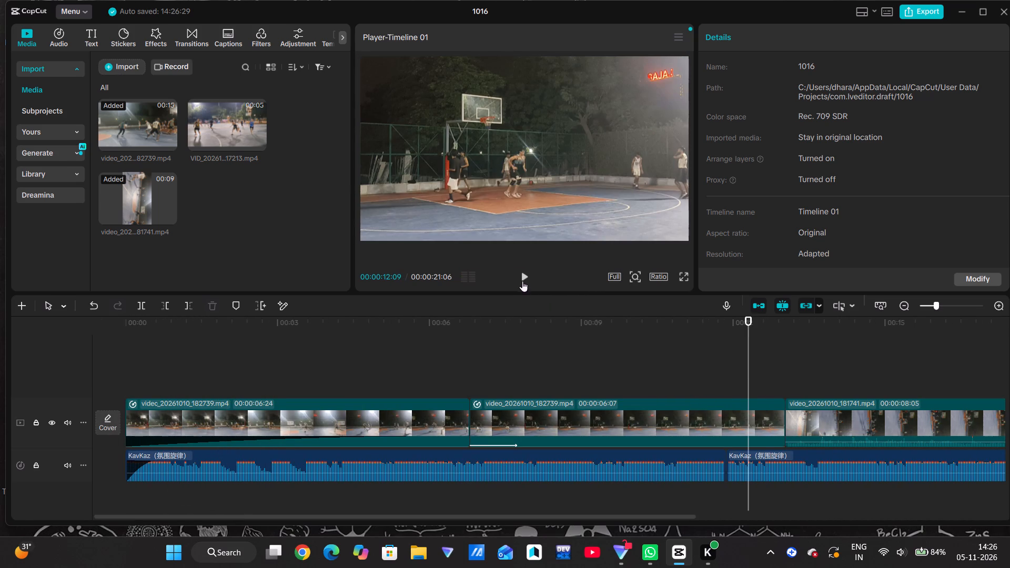
pyautogui.click(521, 276)
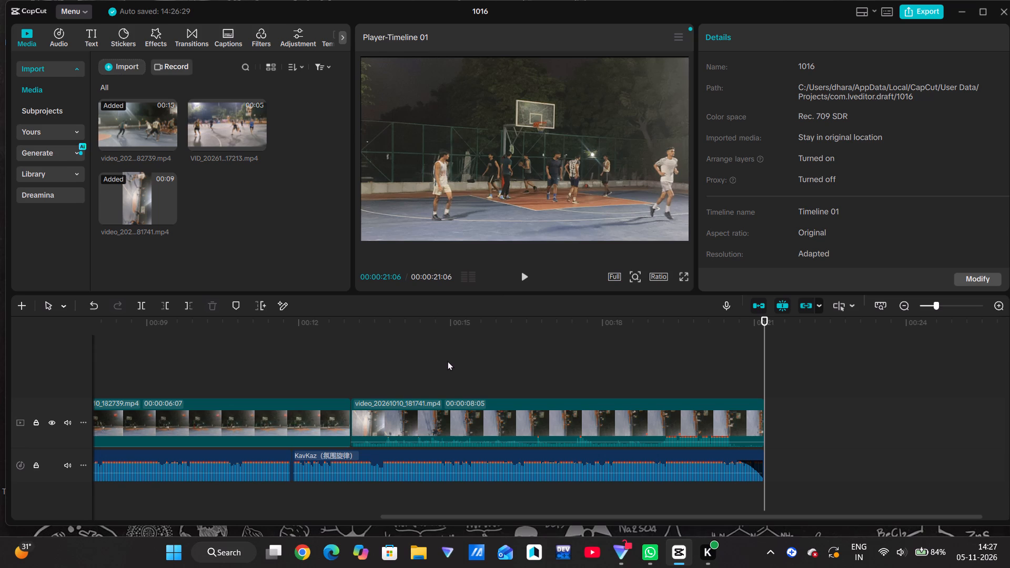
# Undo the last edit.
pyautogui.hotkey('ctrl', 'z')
# Mute the appended video_20261010_181741 clip by lowering its volume to -∞ dB.
pyautogui.click(617, 419)
pyautogui.click(751, 41)
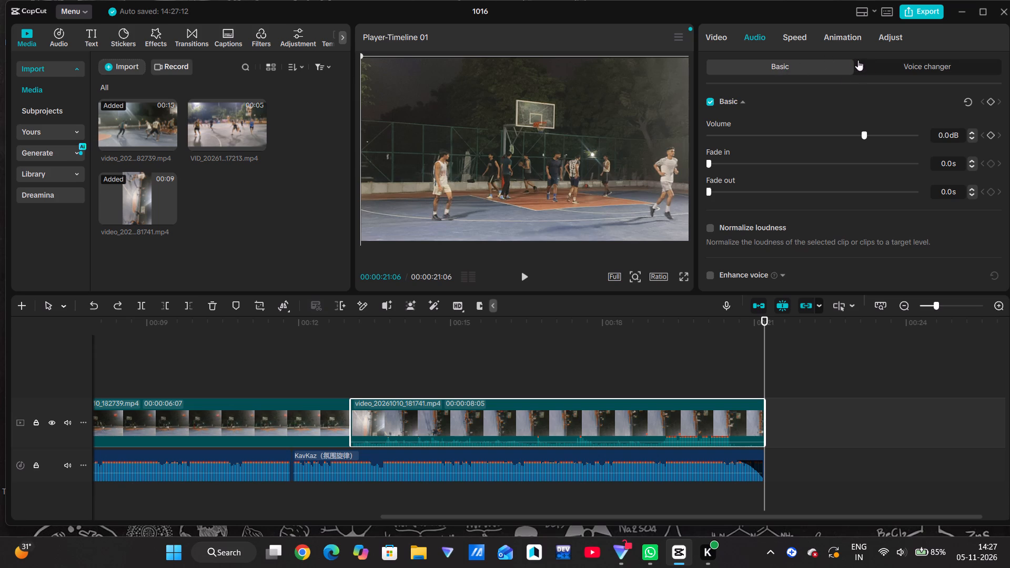
pyautogui.click(875, 70)
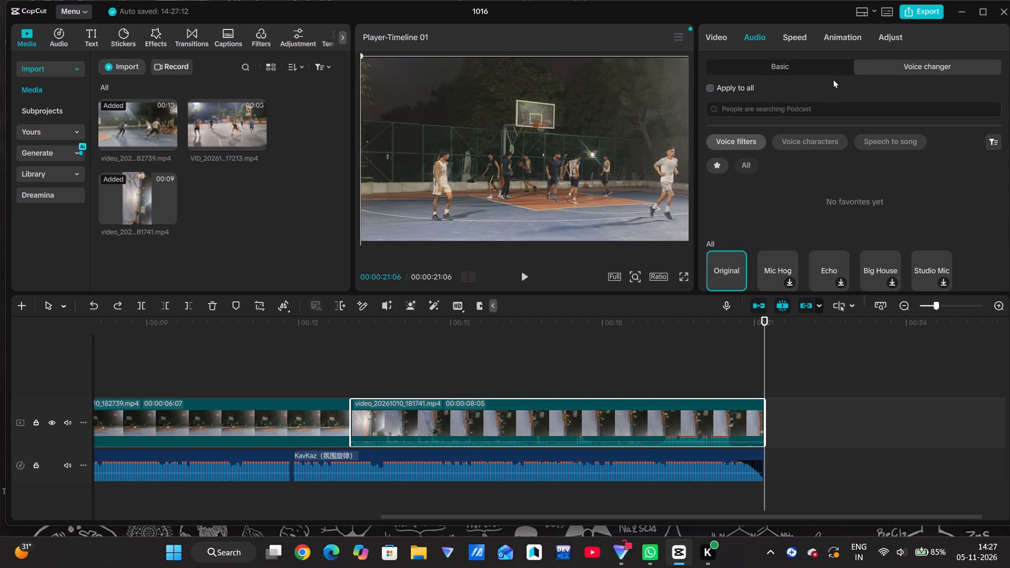
pyautogui.scroll(-1, 786, 167)
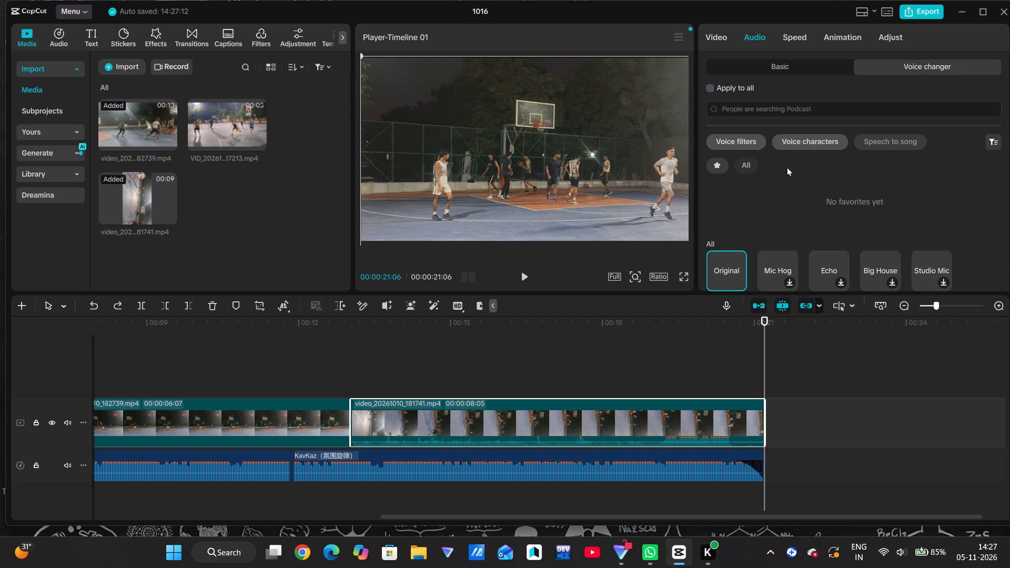
pyautogui.scroll(-3, 786, 167)
pyautogui.click(734, 69)
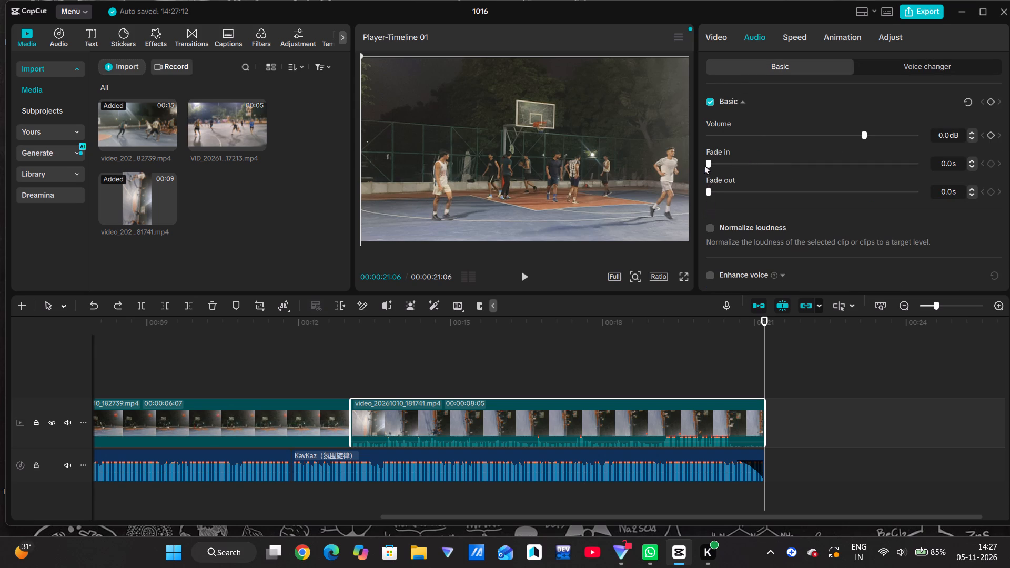
pyautogui.scroll(-3, 771, 247)
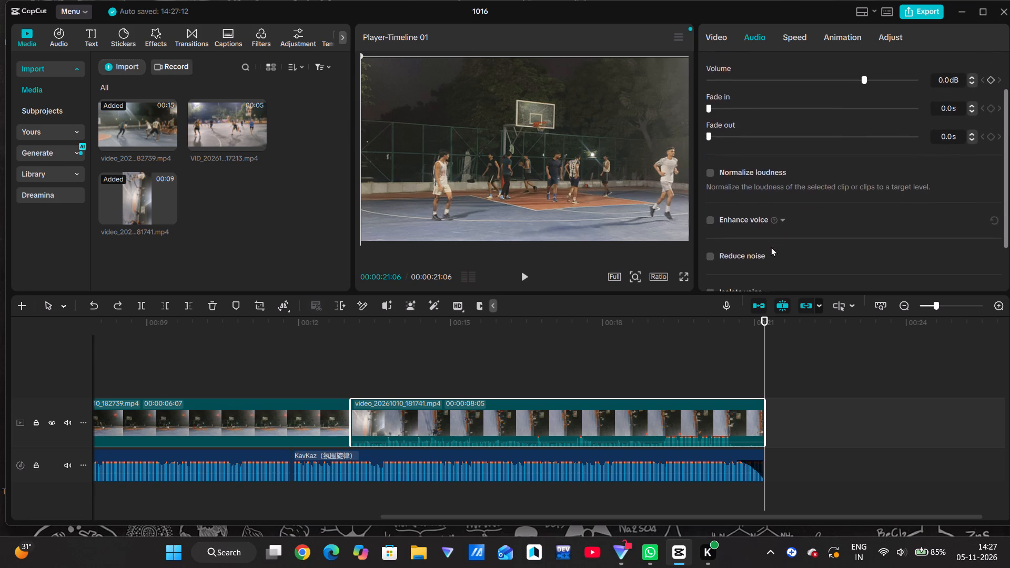
pyautogui.scroll(-4, 771, 247)
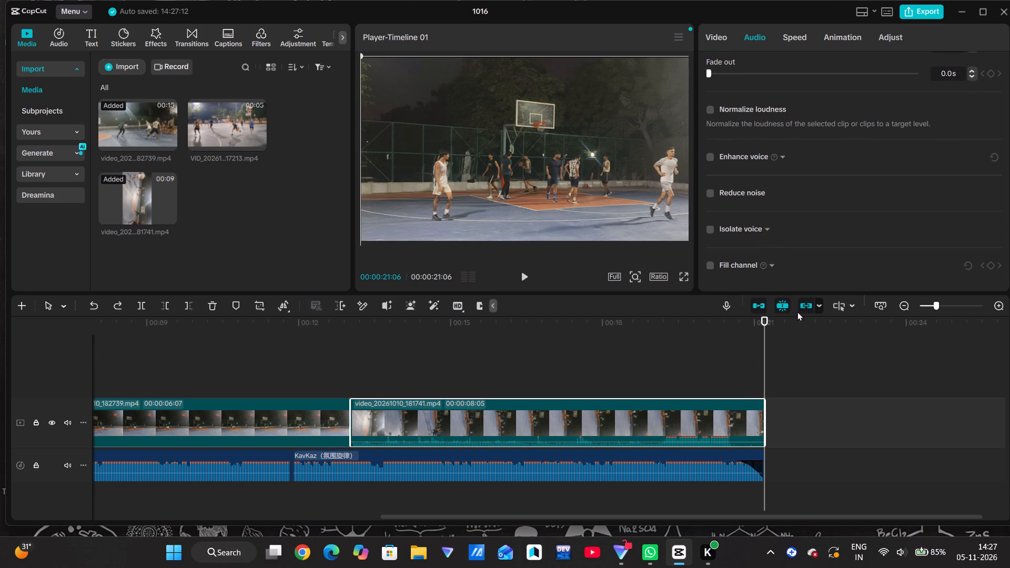
pyautogui.scroll(4, 814, 184)
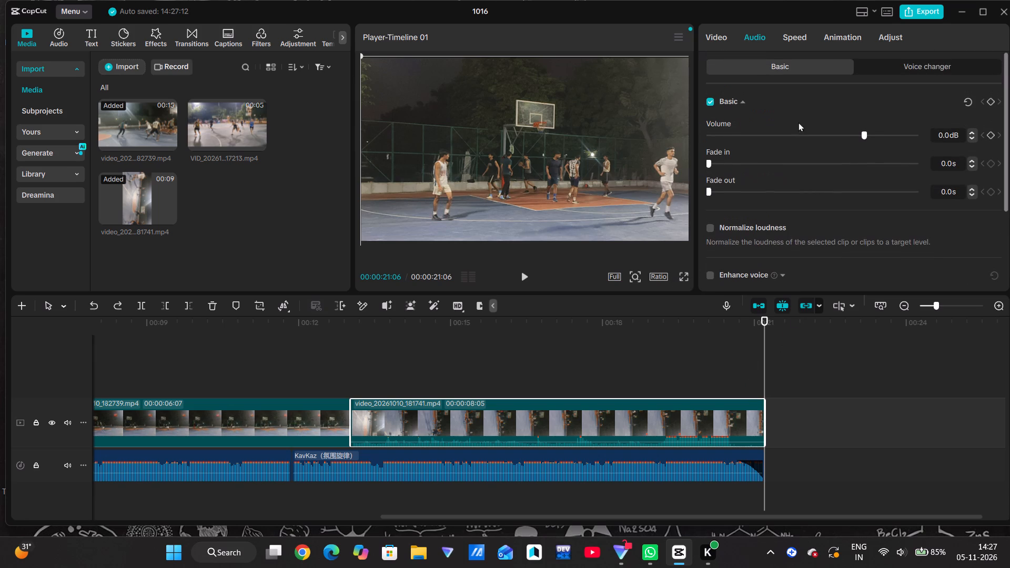
pyautogui.moveTo(863, 133); pyautogui.dragTo(701, 149)
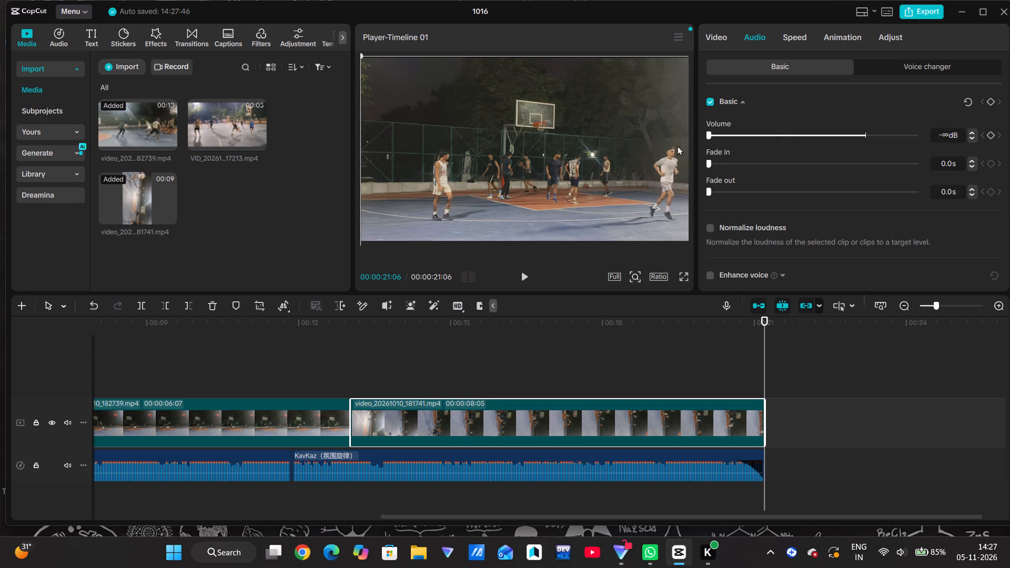
# Play the video from the beginning, and replay from 00:00:12:28 through the muted video_20261010_181741 clip to review it.
pyautogui.click(519, 272)
pyautogui.click(581, 367)
pyautogui.click(349, 413)
pyautogui.click(365, 418)
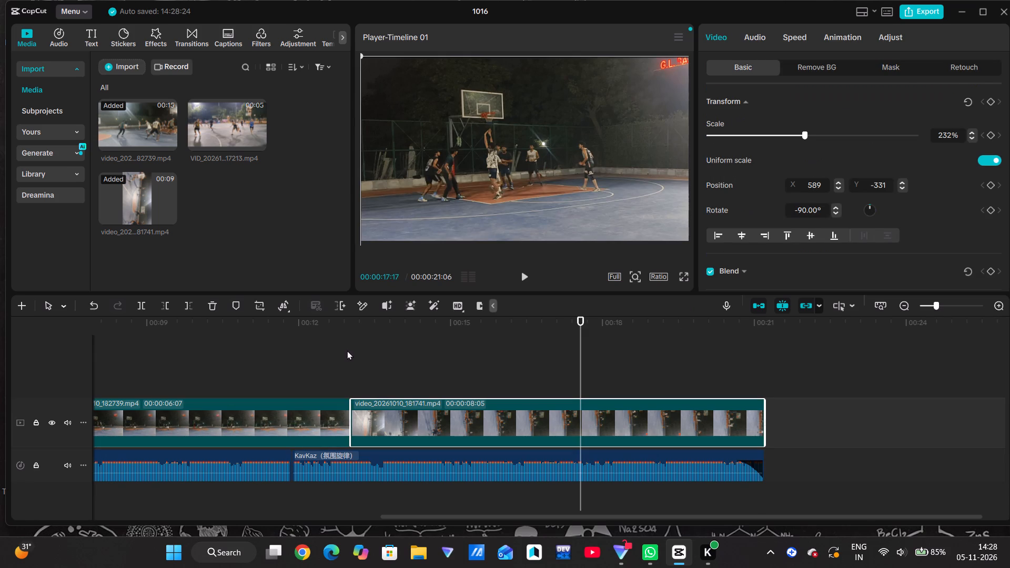
pyautogui.doubleClick(347, 350)
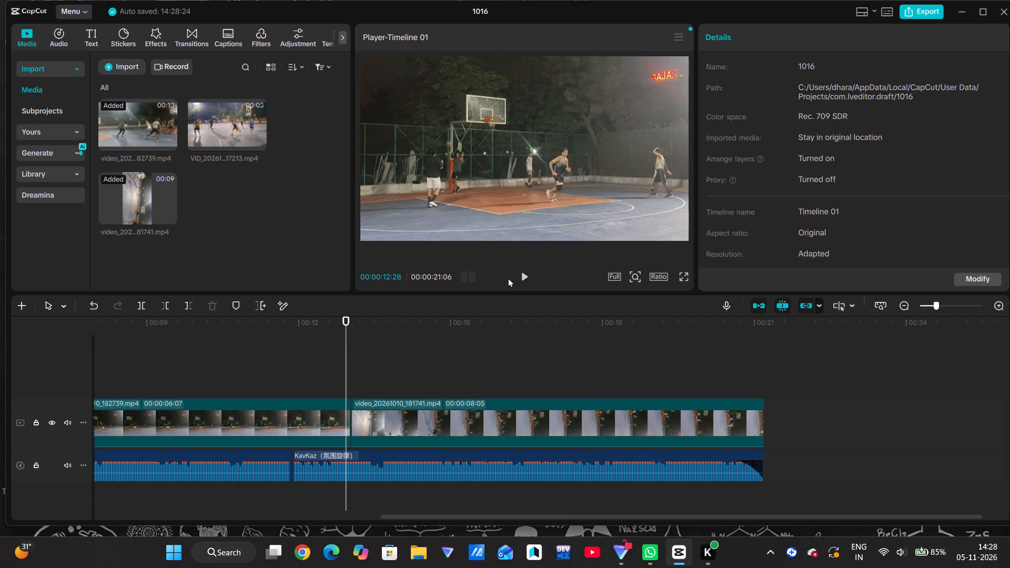
pyautogui.click(525, 270)
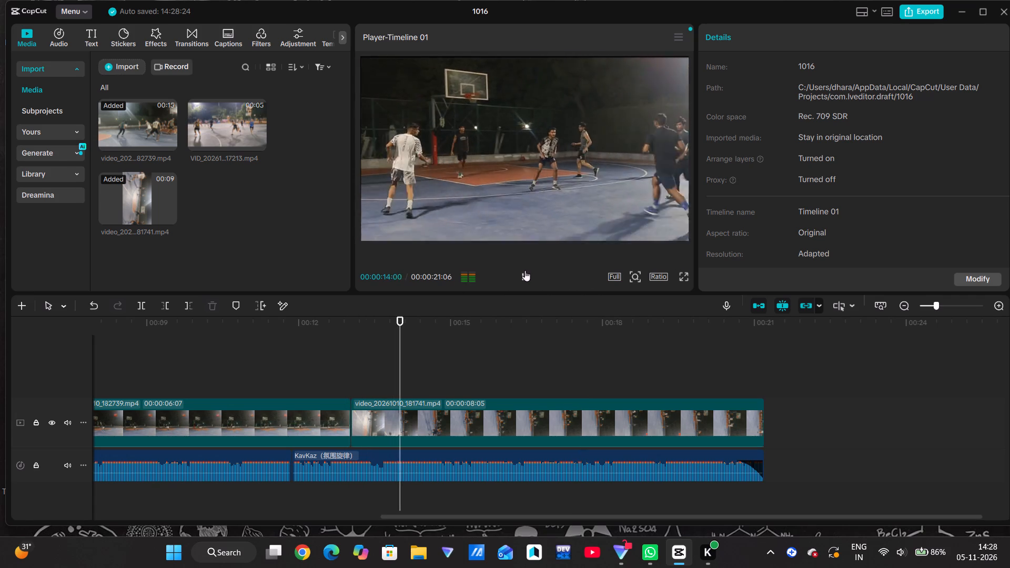
pyautogui.click(525, 270)
pyautogui.click(525, 270)
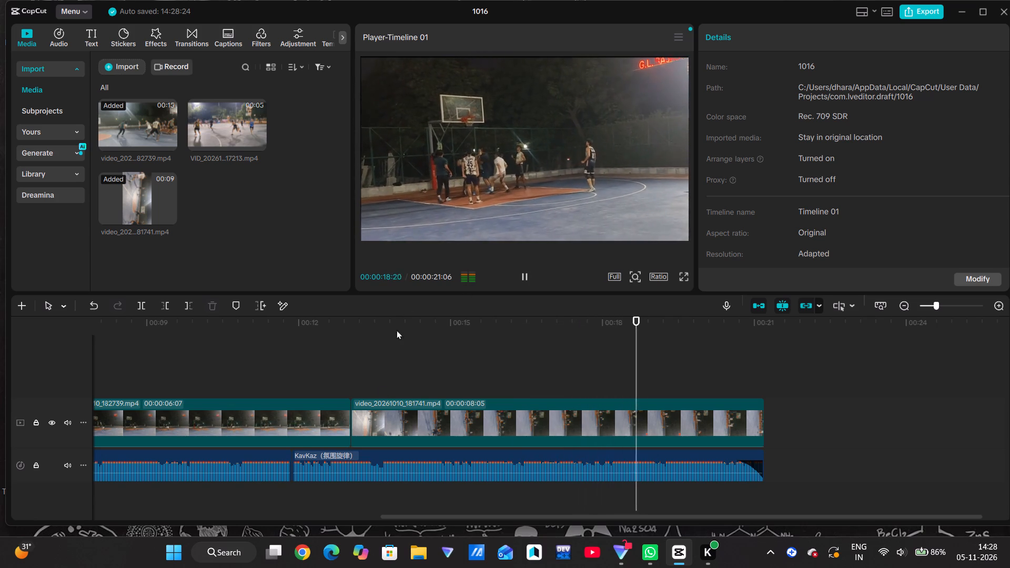
# Trim the start of the appended video_20261010_181741 clip so its duration is 00:00:07:00.
pyautogui.click(362, 413)
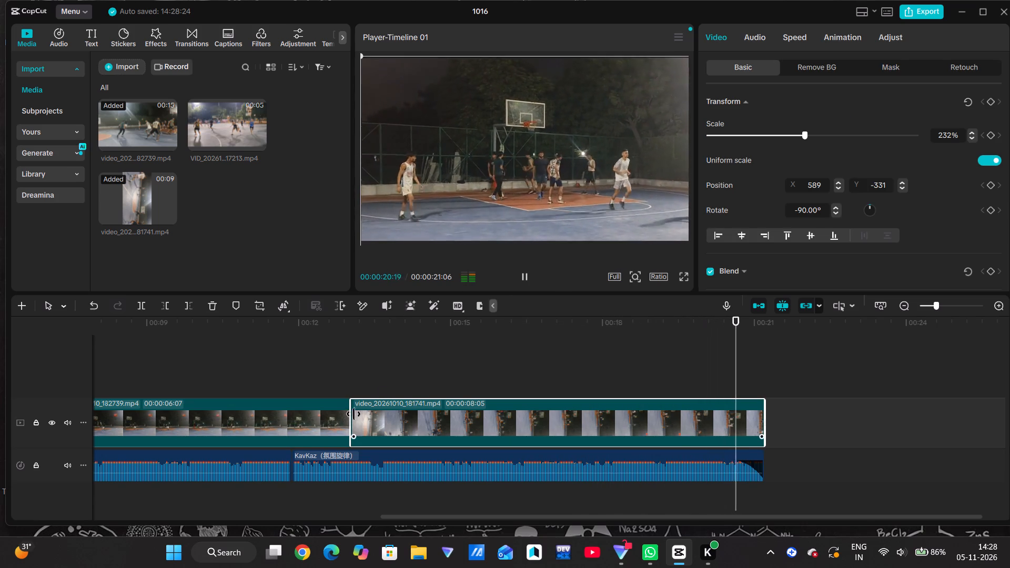
pyautogui.moveTo(350, 415); pyautogui.dragTo(358, 412)
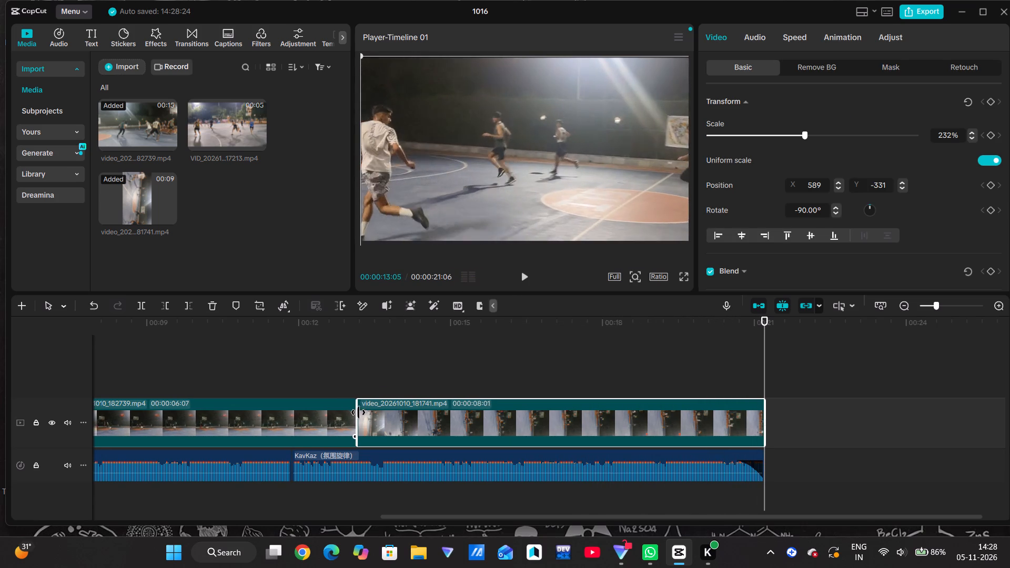
pyautogui.moveTo(358, 412); pyautogui.dragTo(388, 411)
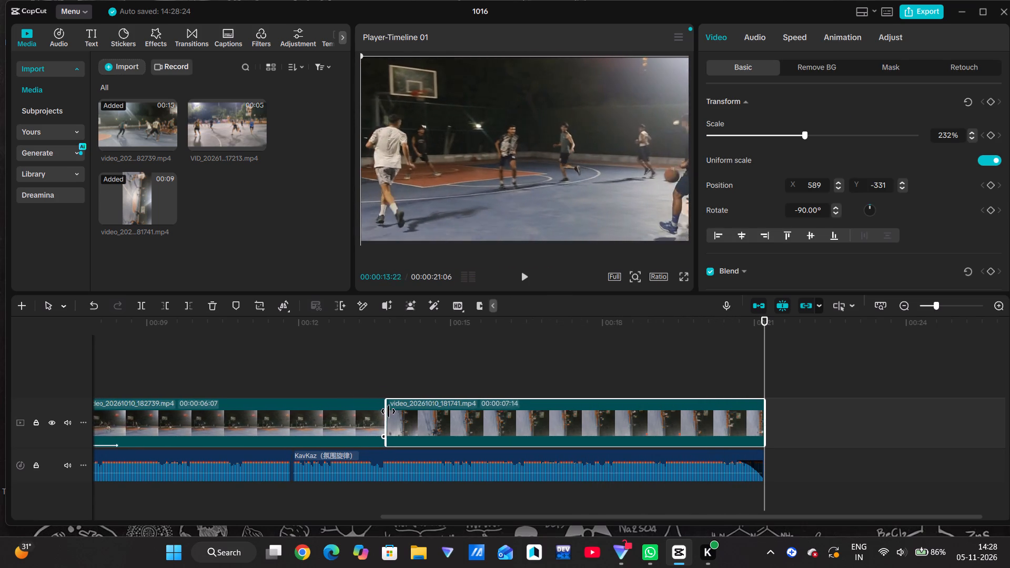
pyautogui.moveTo(388, 411); pyautogui.dragTo(399, 412)
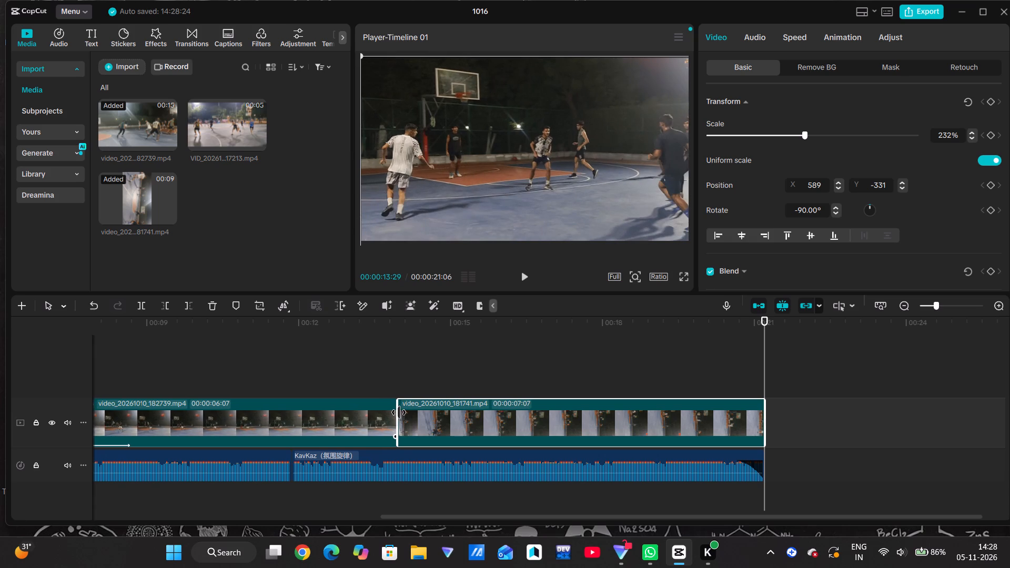
pyautogui.moveTo(399, 412); pyautogui.dragTo(425, 409)
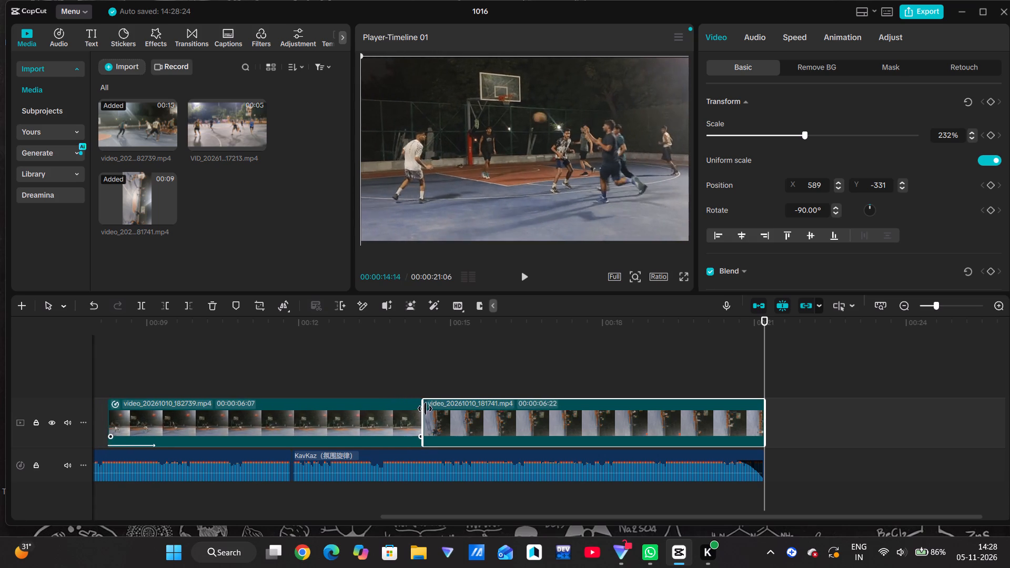
pyautogui.moveTo(425, 409); pyautogui.dragTo(432, 407)
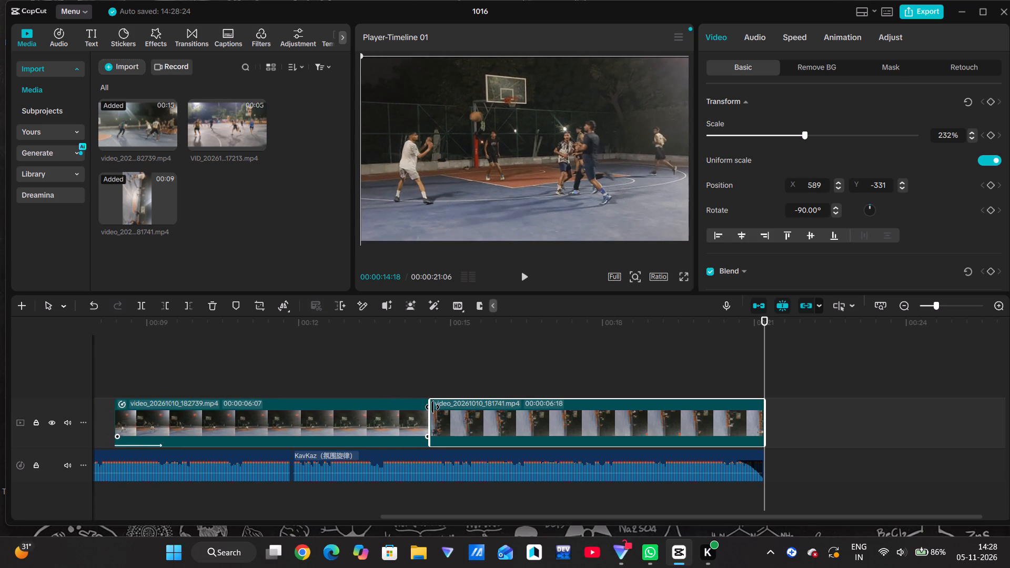
pyautogui.moveTo(432, 407); pyautogui.dragTo(450, 405)
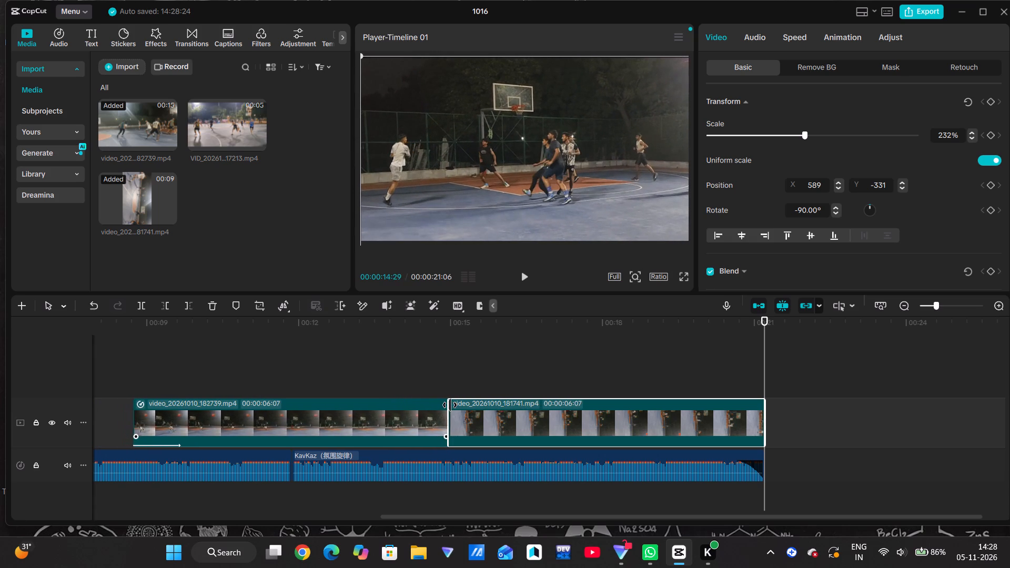
pyautogui.moveTo(450, 405); pyautogui.dragTo(594, 402)
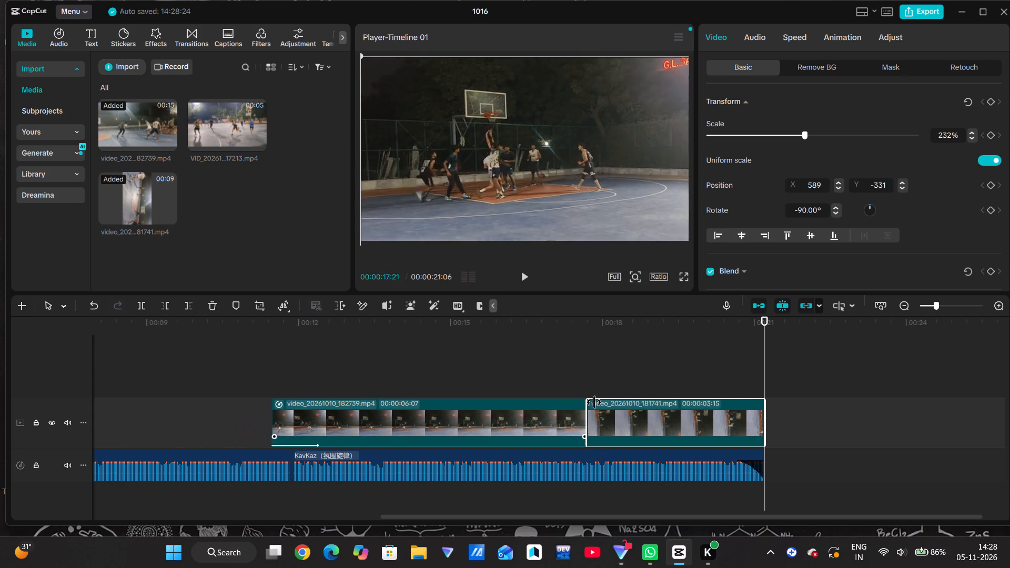
pyautogui.moveTo(594, 402); pyautogui.dragTo(612, 423)
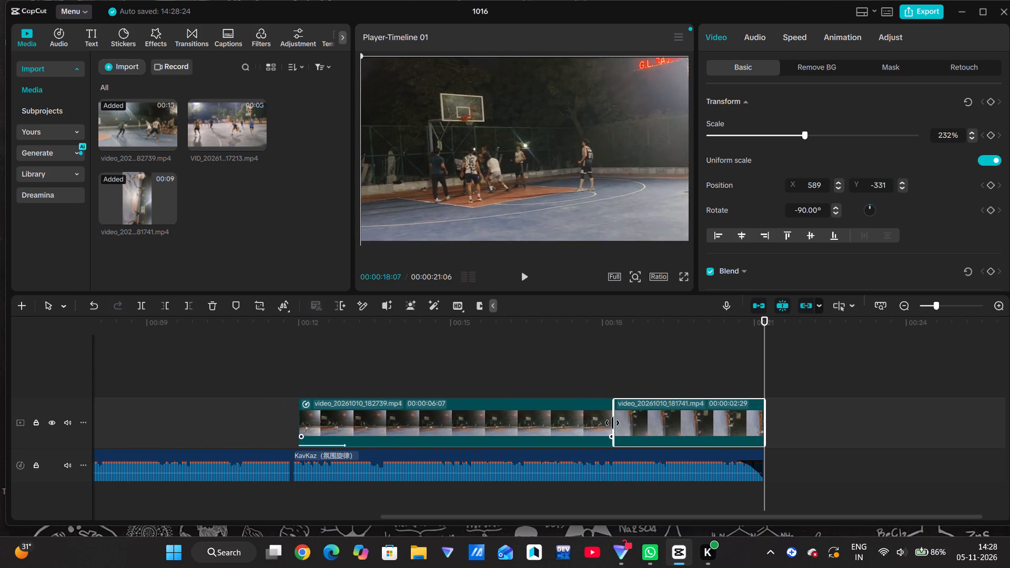
pyautogui.moveTo(612, 423); pyautogui.dragTo(482, 427)
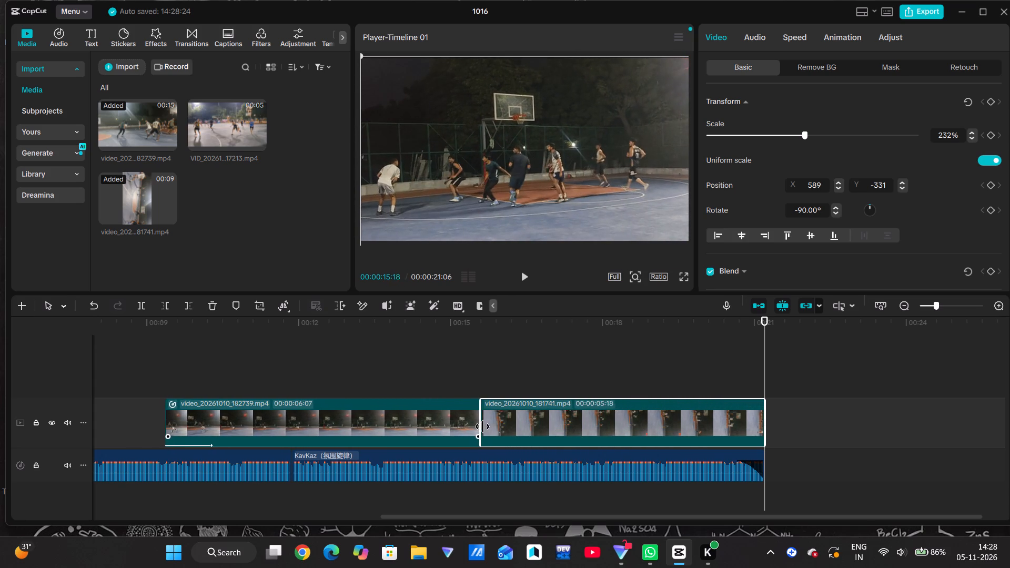
pyautogui.moveTo(482, 427); pyautogui.dragTo(442, 424)
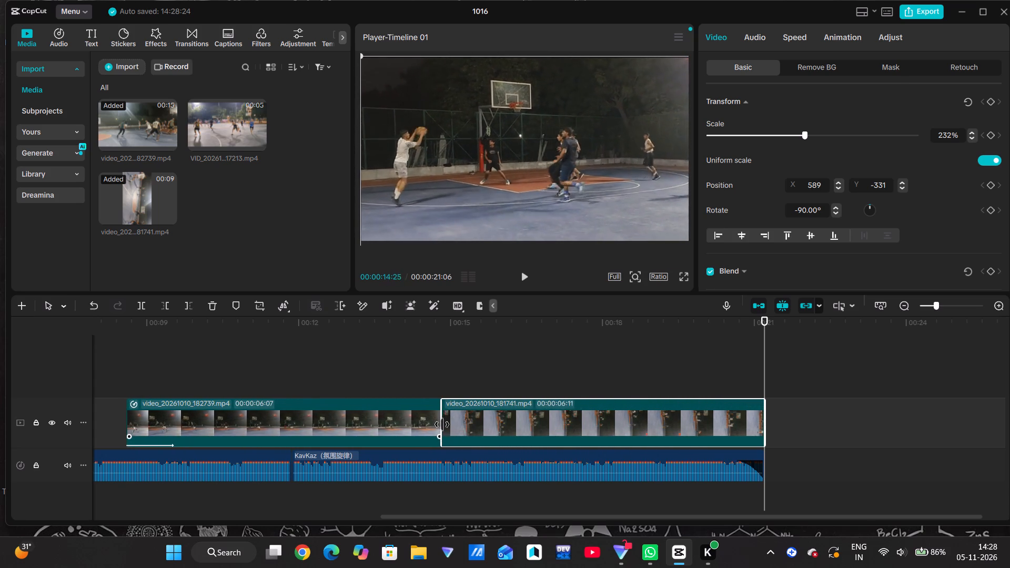
pyautogui.moveTo(442, 424); pyautogui.dragTo(427, 423)
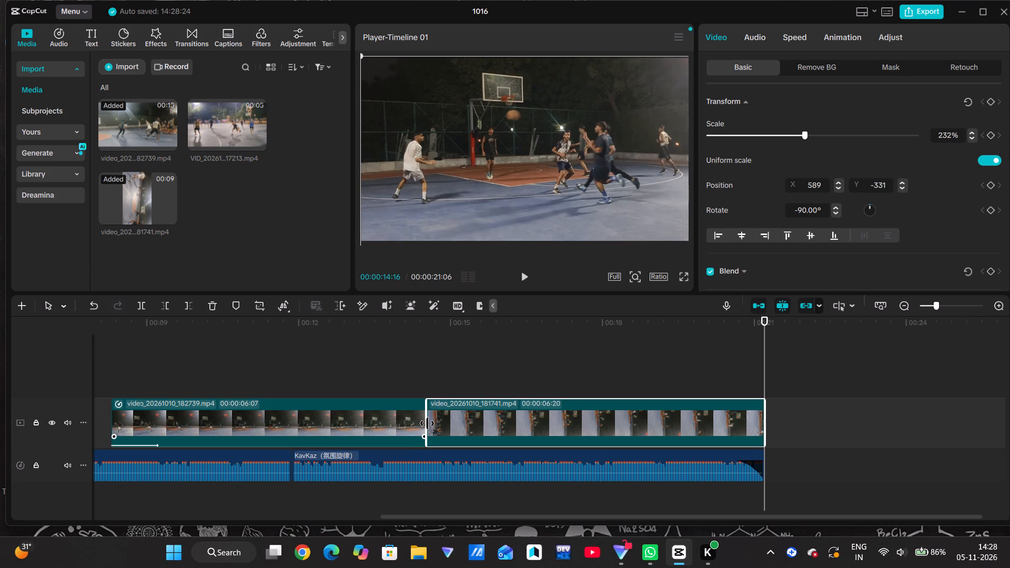
pyautogui.moveTo(427, 423); pyautogui.dragTo(418, 423)
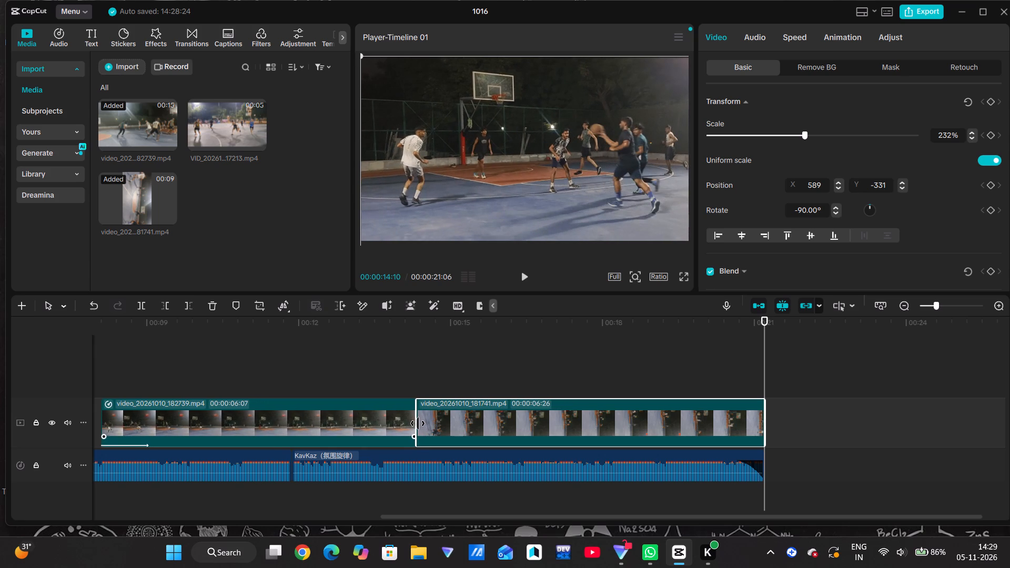
pyautogui.moveTo(418, 423); pyautogui.dragTo(411, 424)
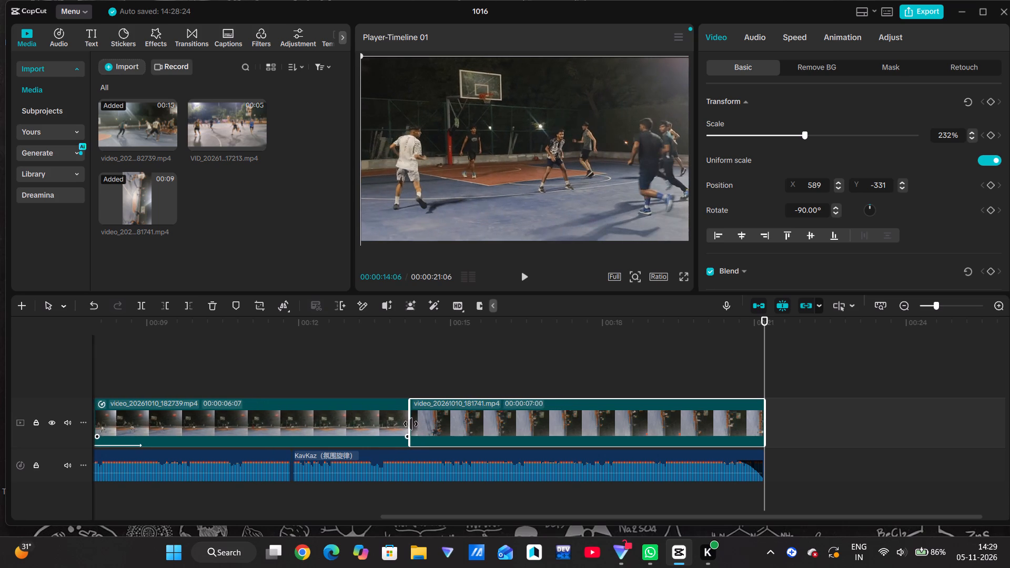
pyautogui.moveTo(411, 424); pyautogui.dragTo(418, 423)
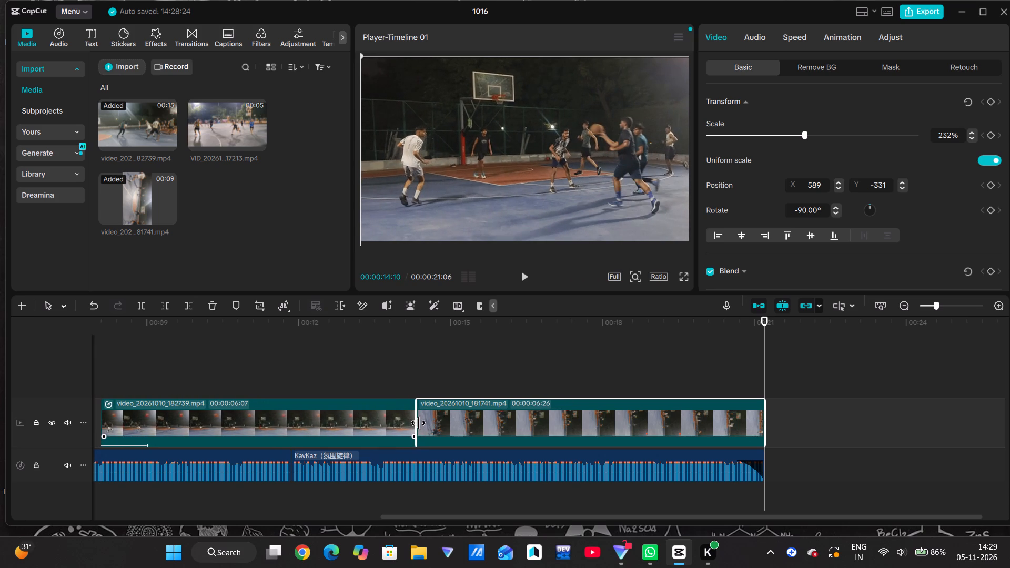
pyautogui.moveTo(418, 423); pyautogui.dragTo(410, 422)
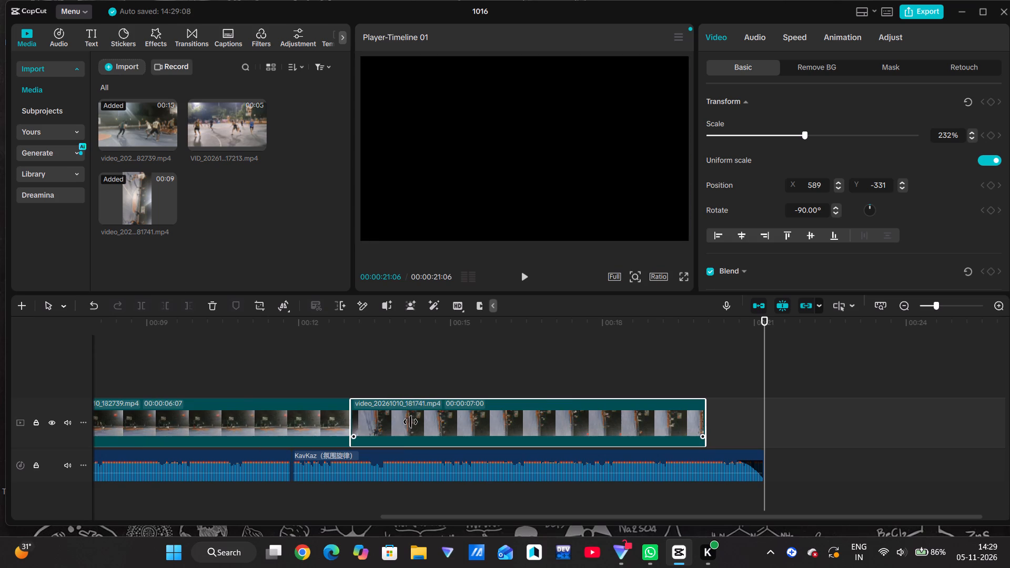
# Play the video from the beginning, and replay from 00:00:12:03 into the trimmed video_20261010_181741 clip to check the cut.
pyautogui.click(521, 271)
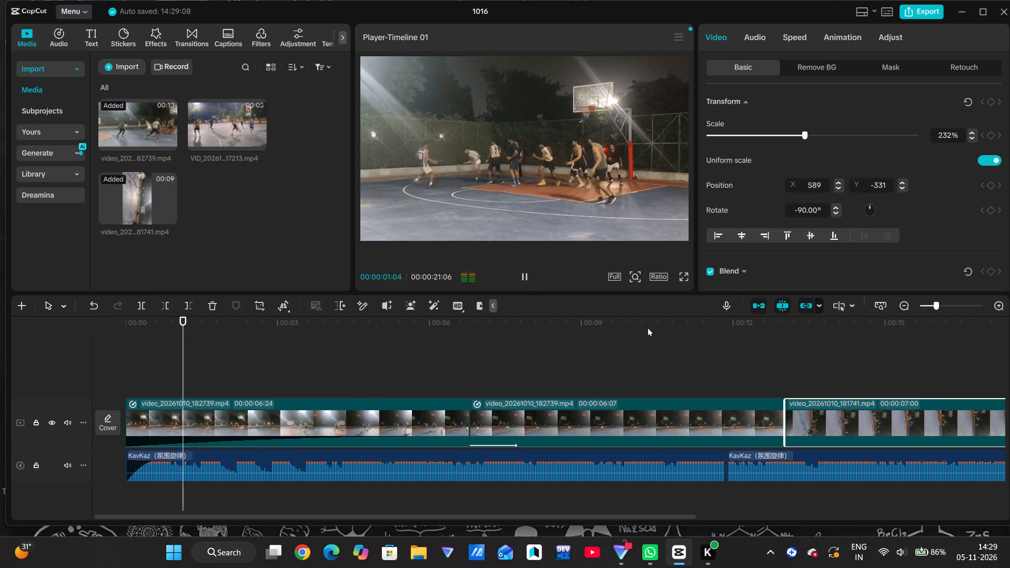
pyautogui.doubleClick(738, 366)
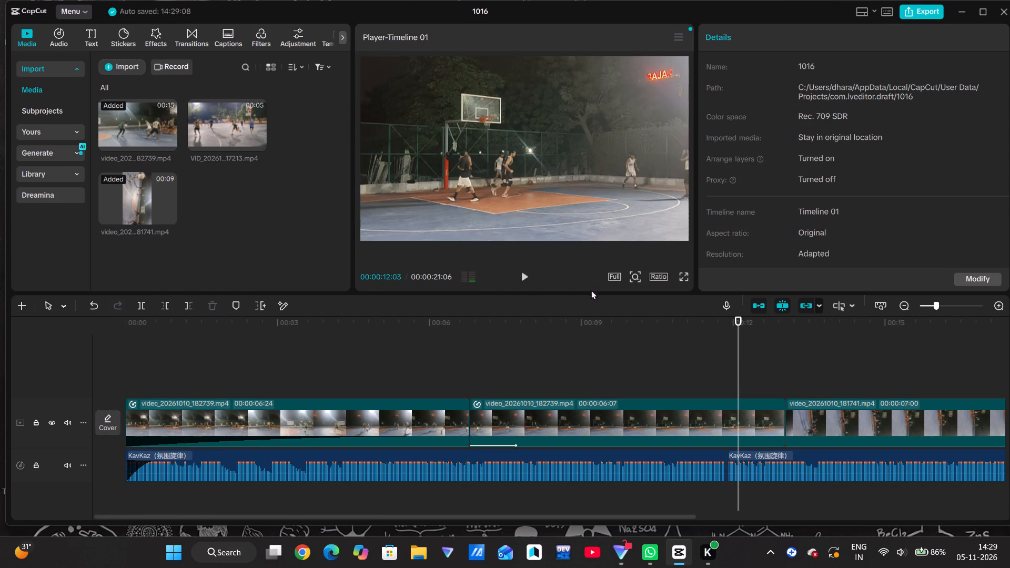
pyautogui.click(517, 277)
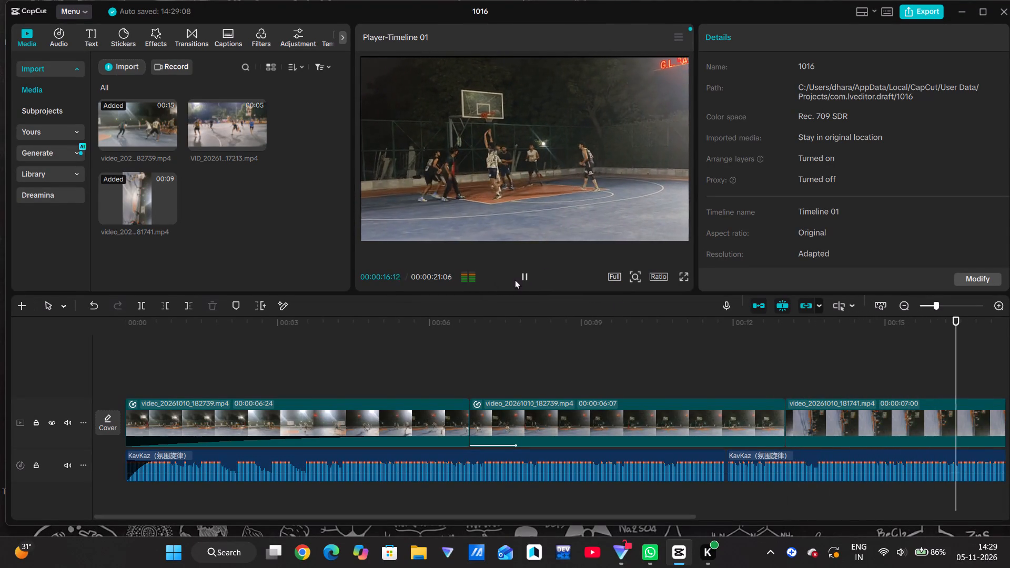
pyautogui.click(528, 271)
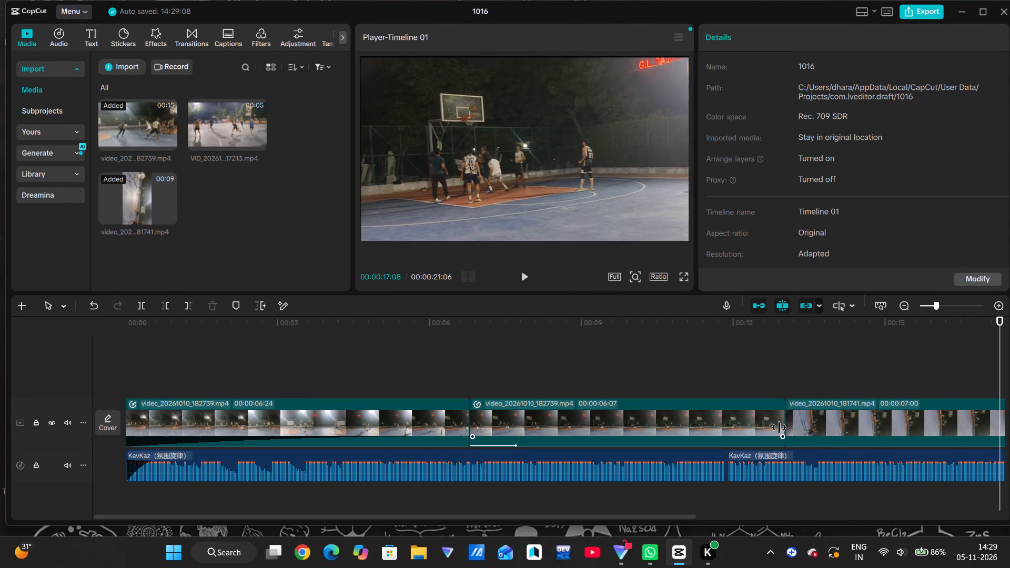
# Trim the end of the second video_20261010_182739 clip back to about 00:00:09:10 on the timeline.
pyautogui.click(779, 428)
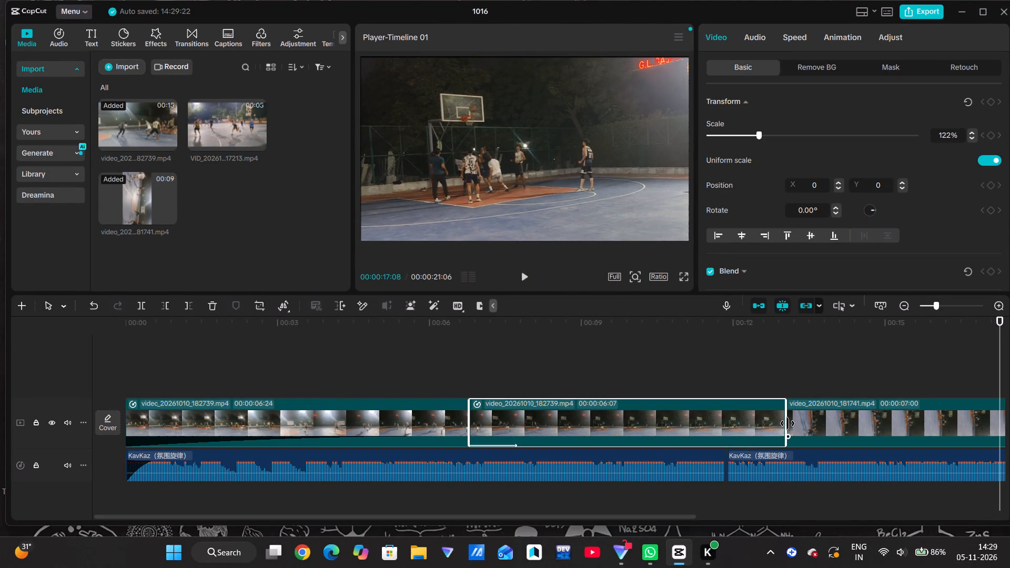
pyautogui.moveTo(787, 423); pyautogui.dragTo(782, 424)
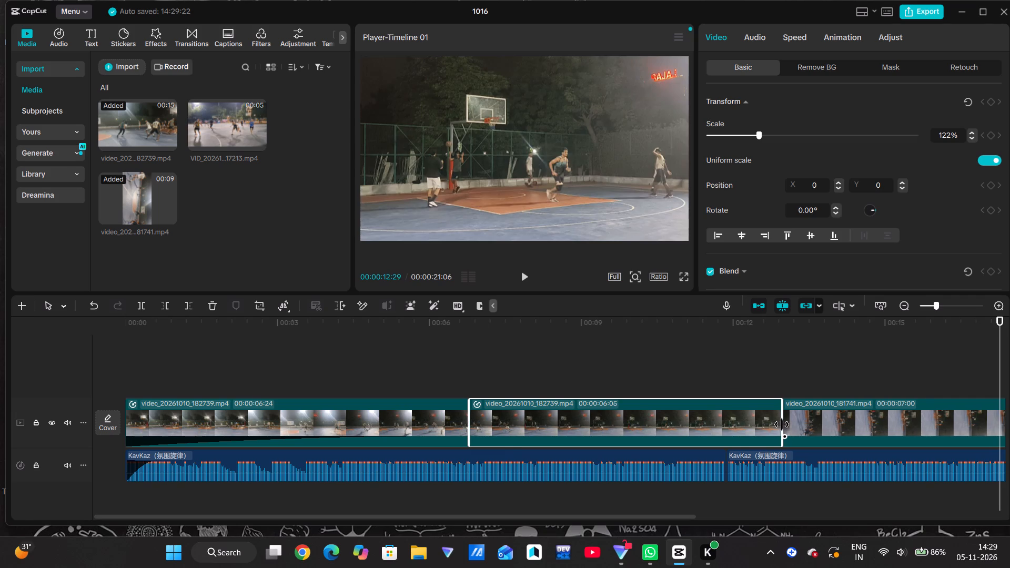
pyautogui.moveTo(782, 424); pyautogui.dragTo(777, 428)
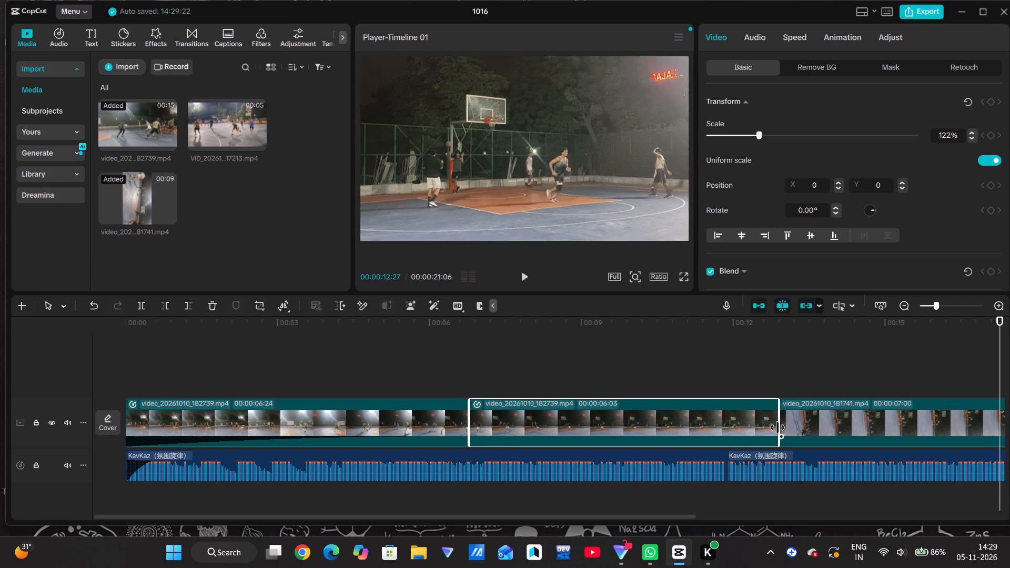
pyautogui.moveTo(777, 428); pyautogui.dragTo(763, 432)
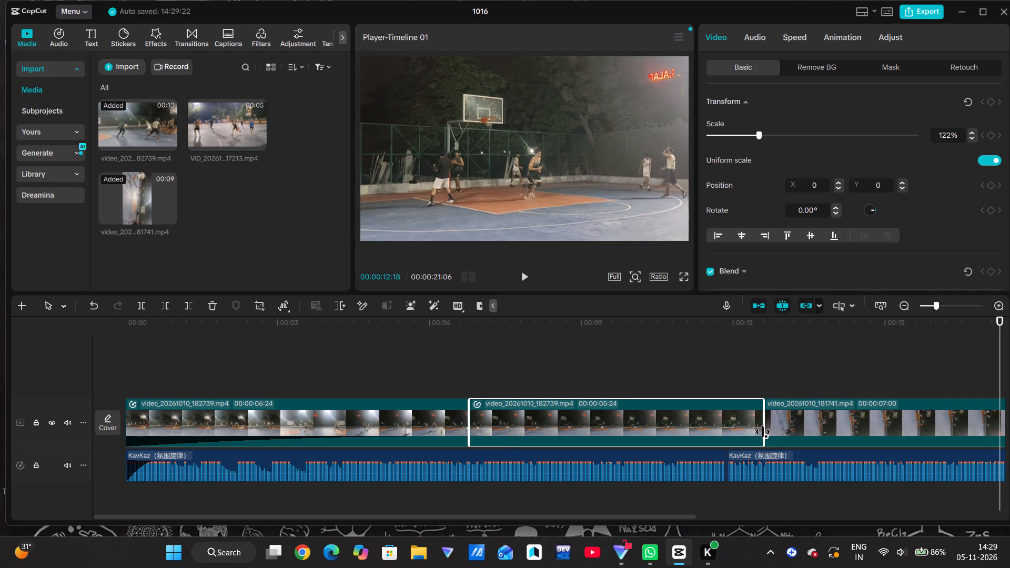
pyautogui.moveTo(763, 432); pyautogui.dragTo(686, 447)
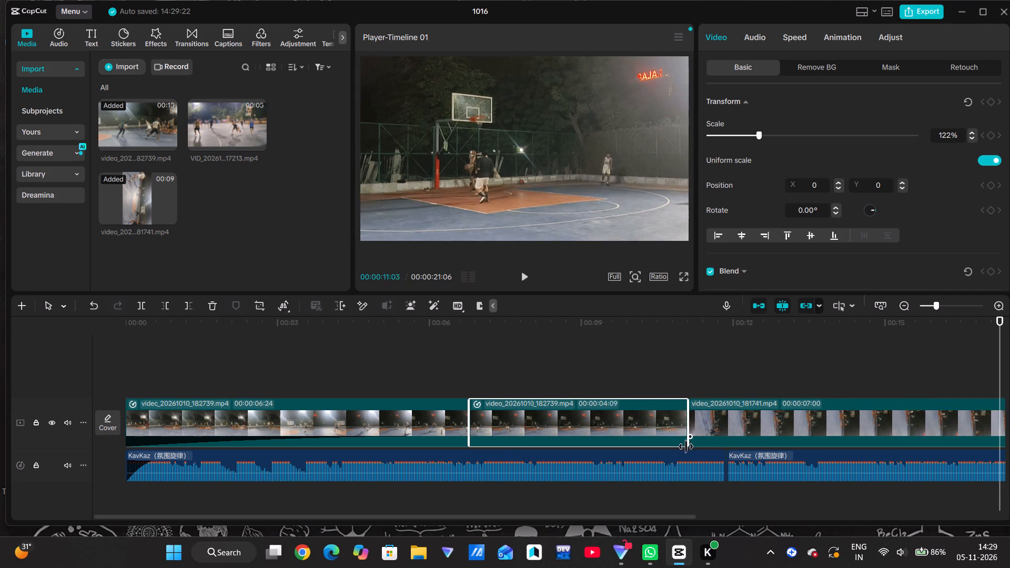
pyautogui.moveTo(686, 447); pyautogui.dragTo(611, 441)
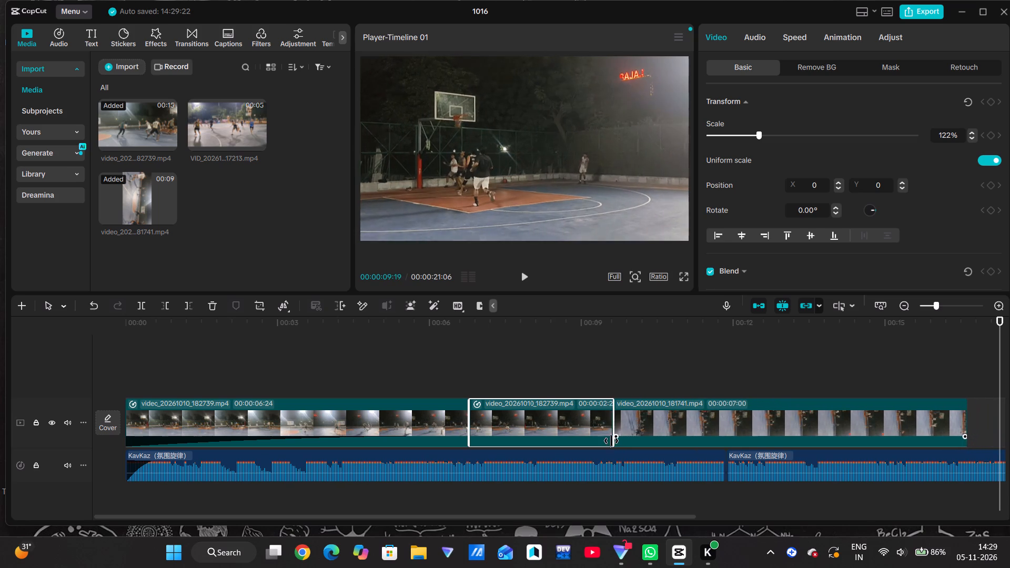
pyautogui.moveTo(611, 441); pyautogui.dragTo(647, 436)
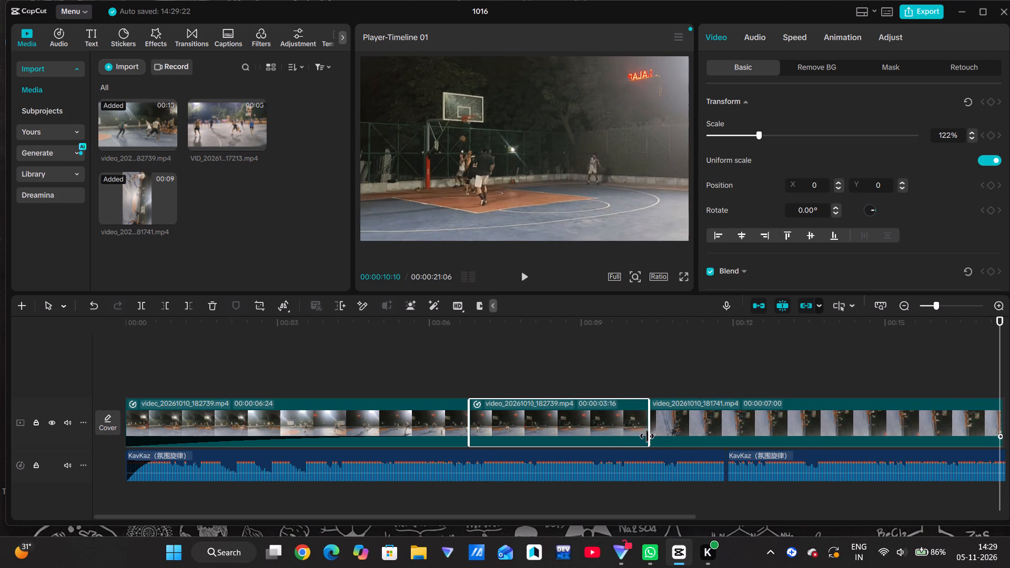
pyautogui.moveTo(647, 436); pyautogui.dragTo(598, 438)
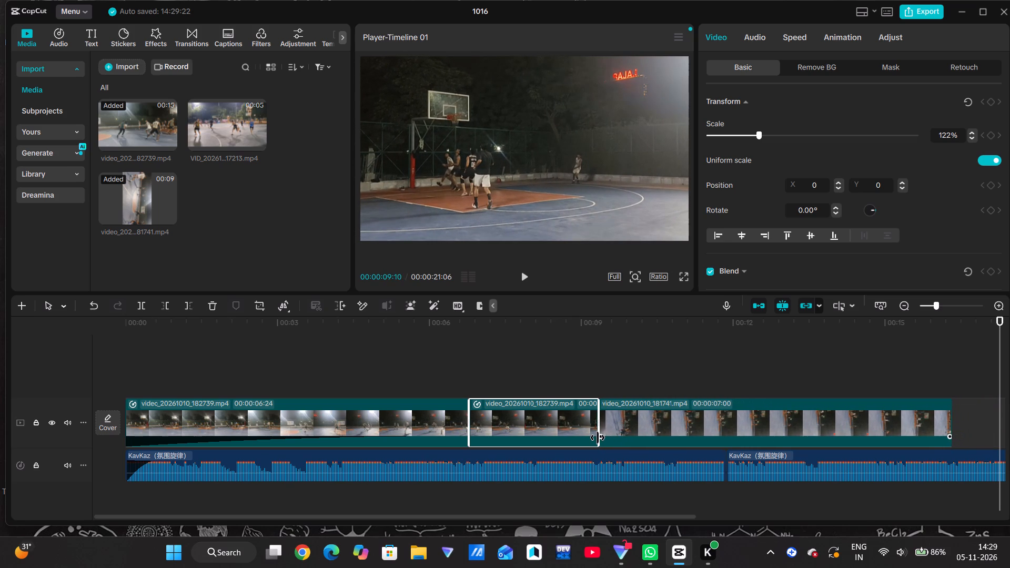
pyautogui.moveTo(598, 438); pyautogui.dragTo(595, 438)
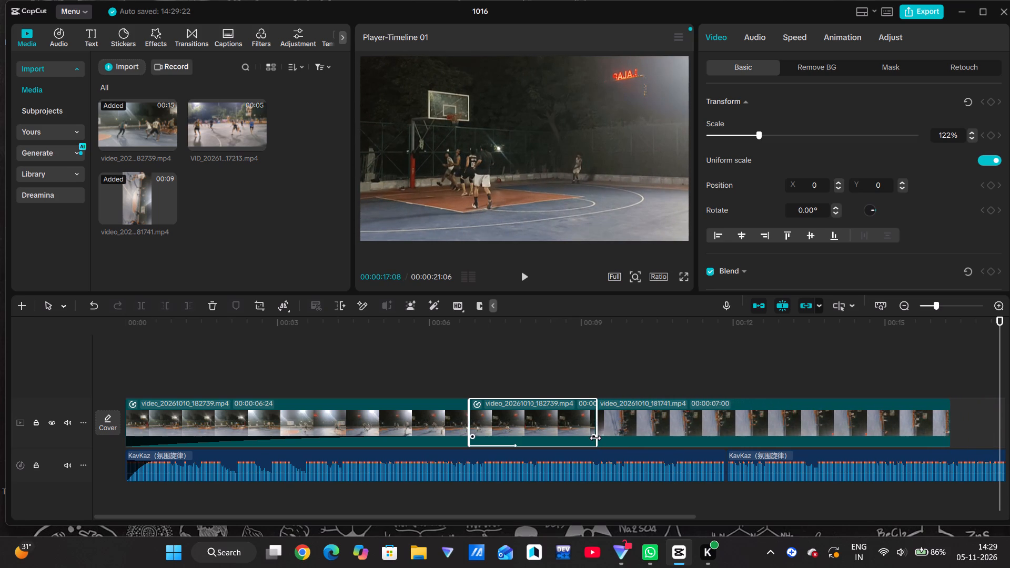
# Play from 00:00:06:02 through the shortened second clip, and replay from 00:00:08:13 to review the cut into video_20261010_181741.
pyautogui.click(552, 350)
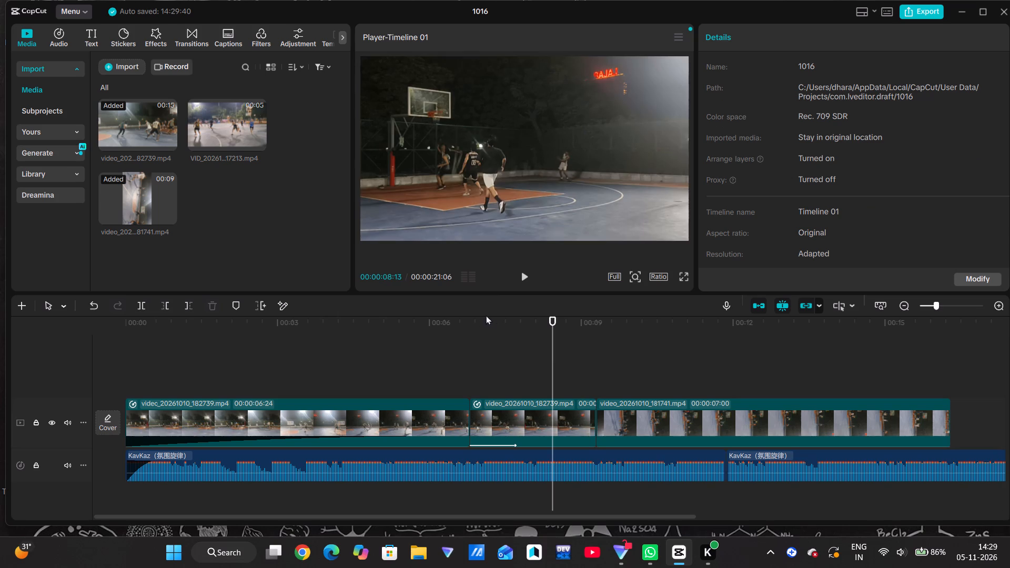
pyautogui.click(433, 360)
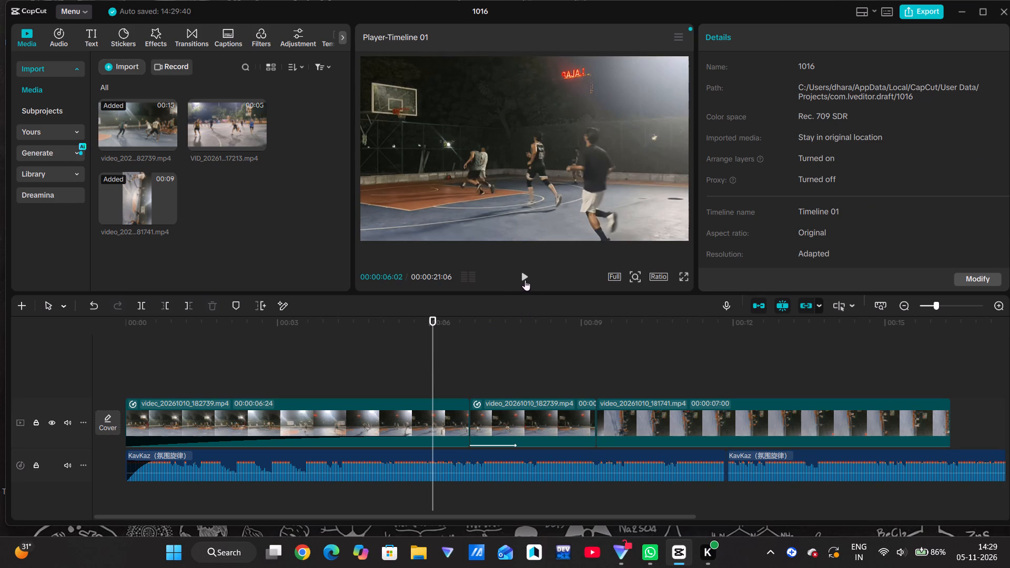
pyautogui.click(523, 278)
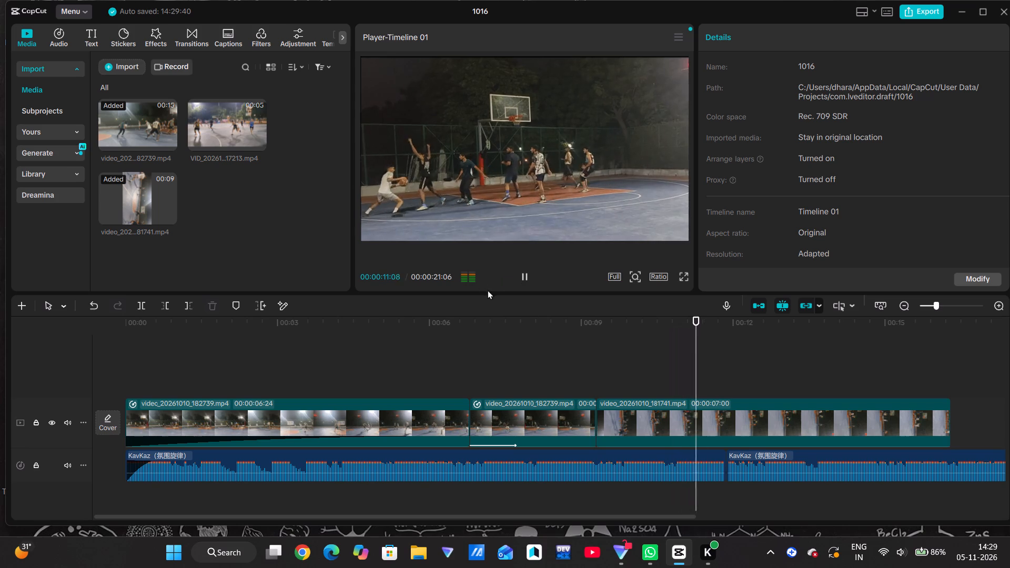
pyautogui.click(571, 423)
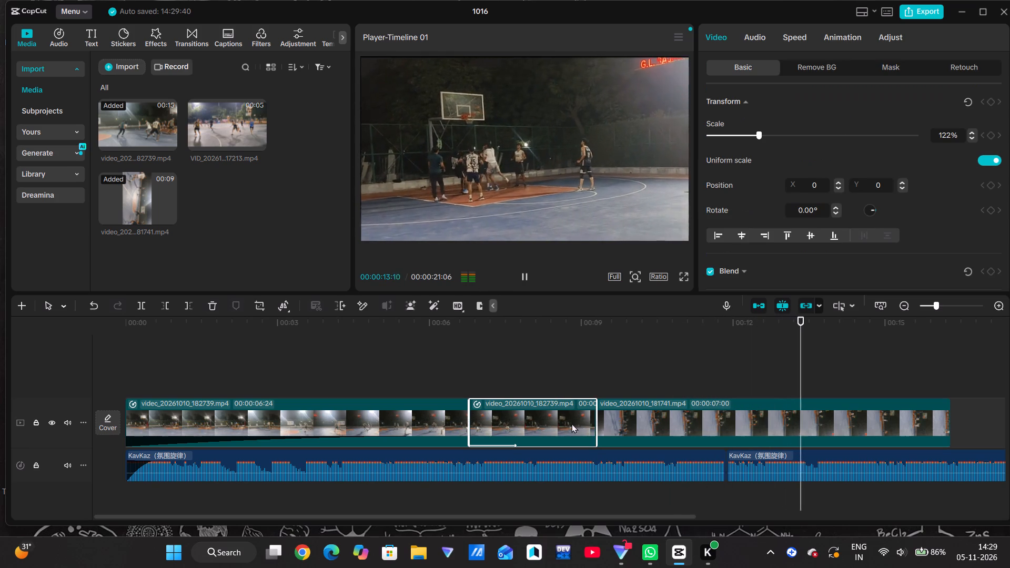
pyautogui.doubleClick(553, 374)
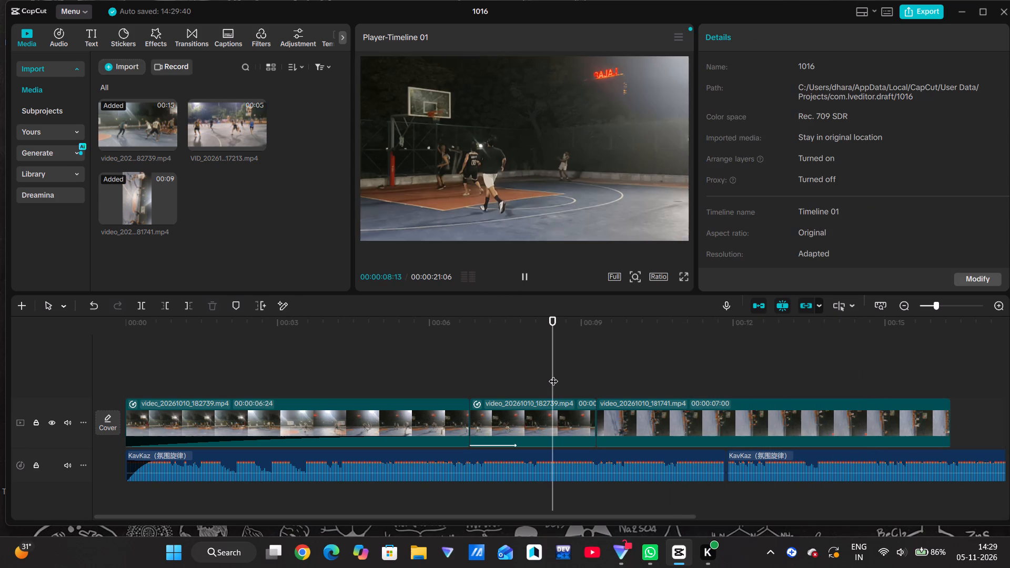
pyautogui.click(521, 278)
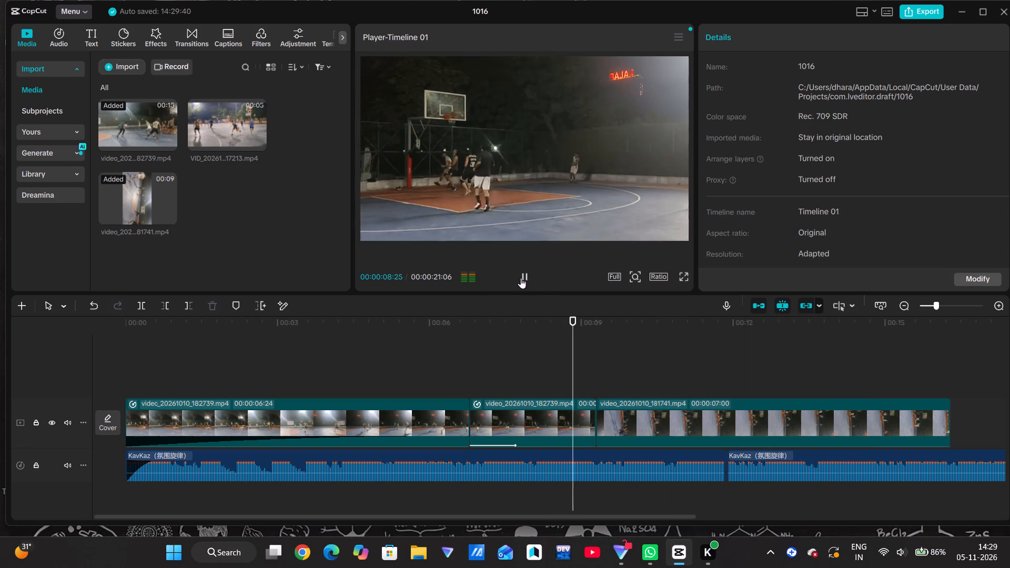
# Stop playback, park the playhead at 00:00:09:09 and select the cut between the second video_20261010_182739 clip and video_20261010_181741.
pyautogui.click(521, 278)
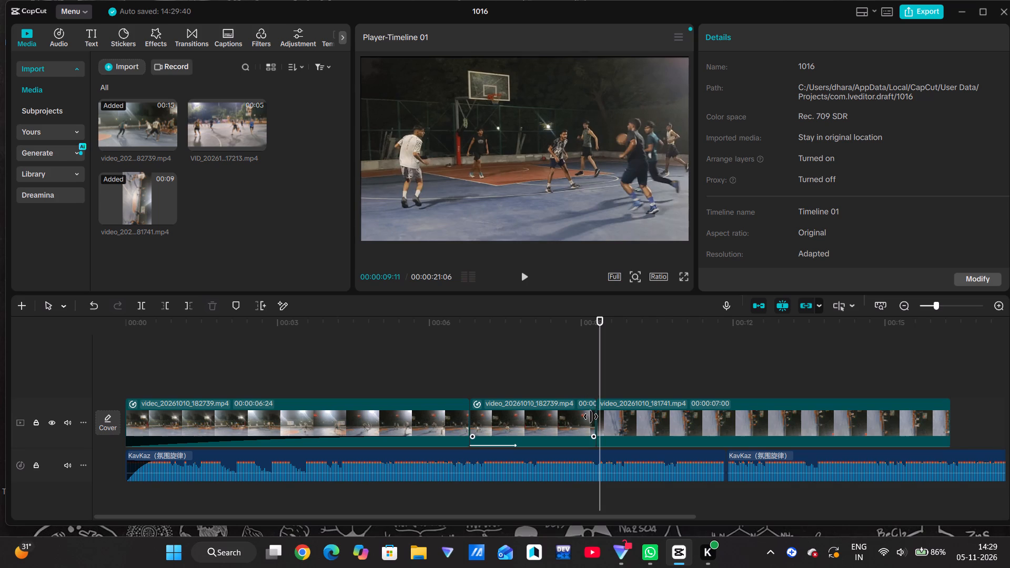
pyautogui.click(586, 356)
pyautogui.click(593, 359)
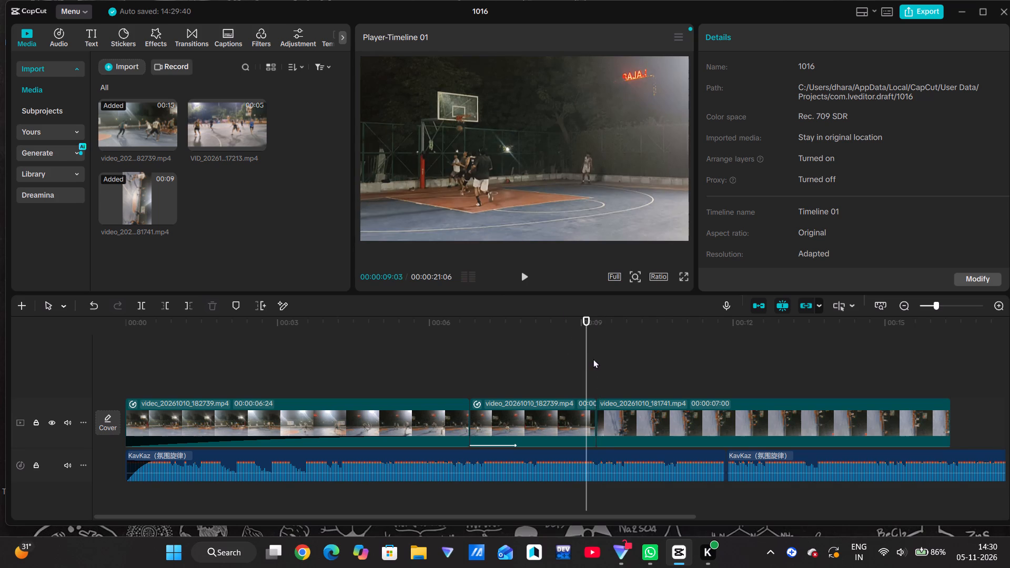
pyautogui.click(597, 416)
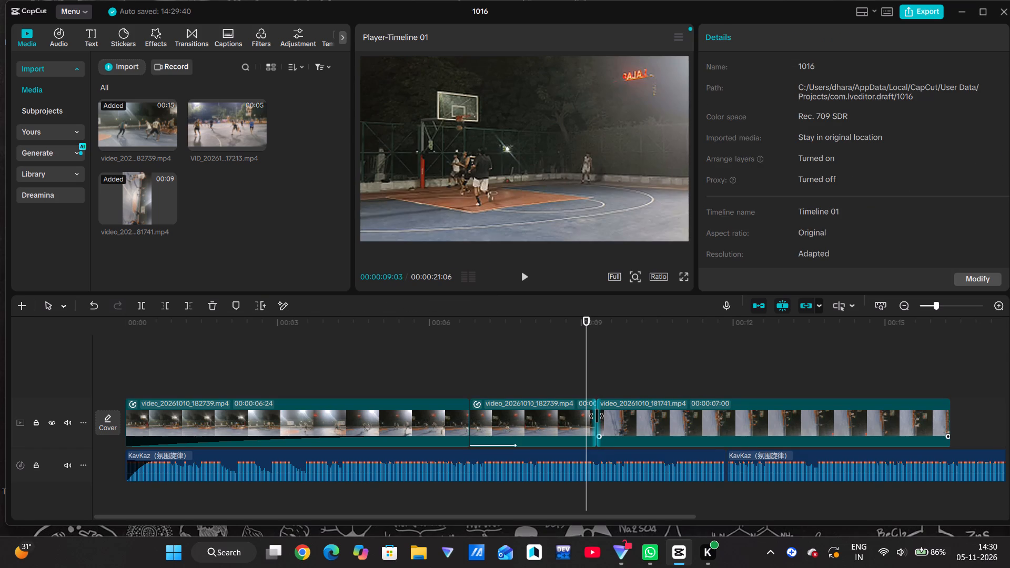
pyautogui.click(597, 416)
pyautogui.doubleClick(597, 416)
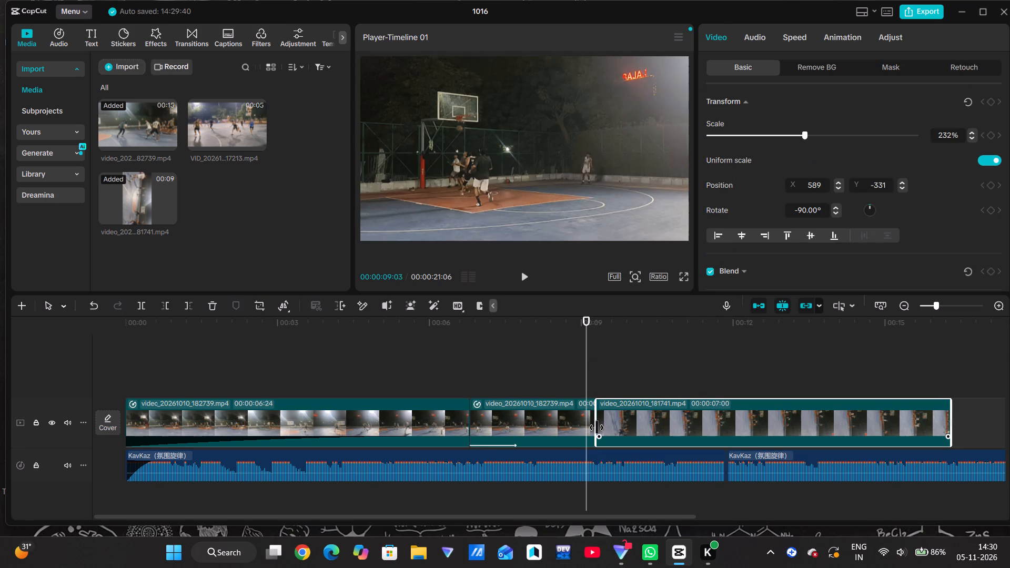
pyautogui.click(595, 425)
pyautogui.doubleClick(595, 425)
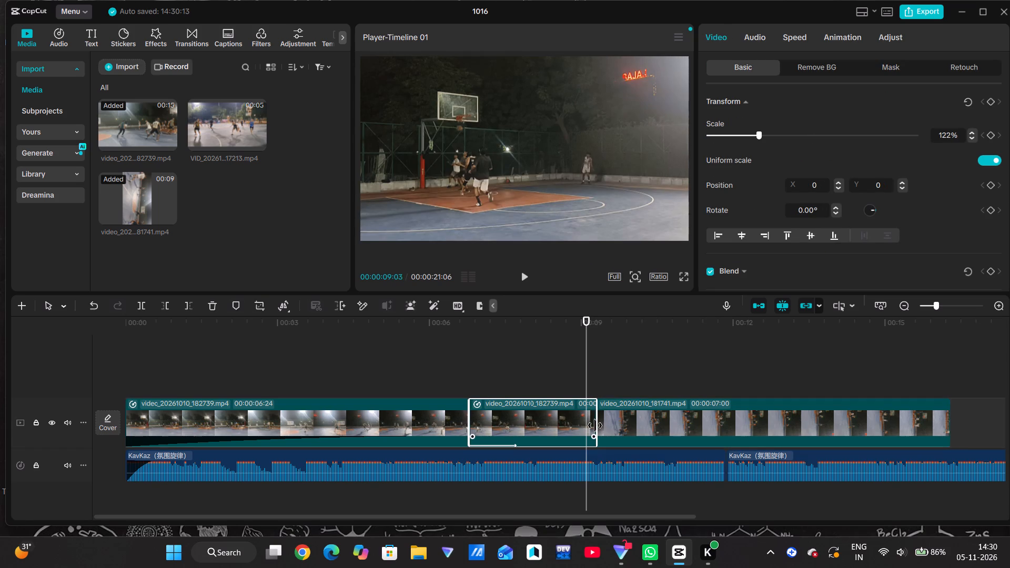
pyautogui.click(601, 420)
pyautogui.click(598, 360)
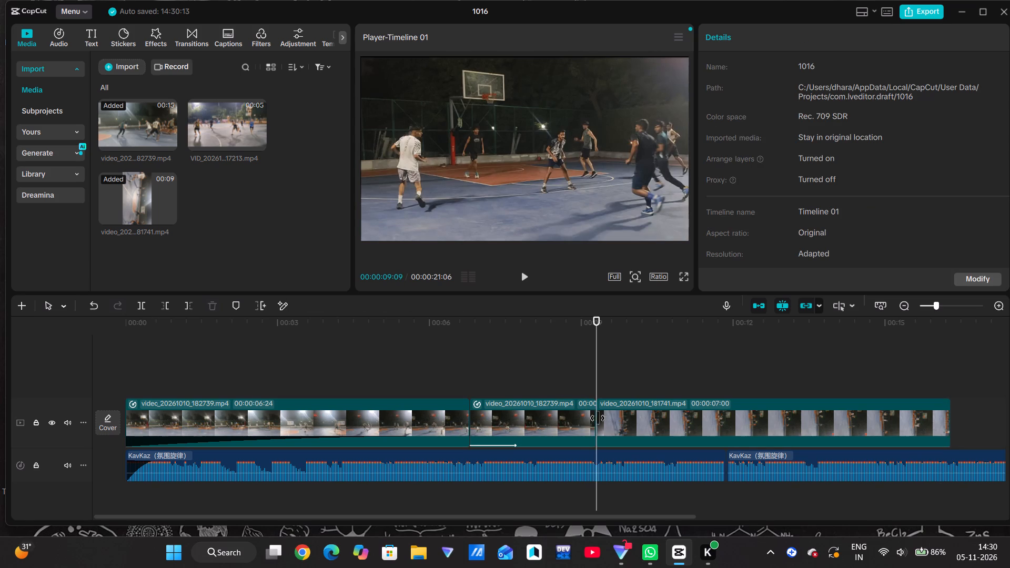
pyautogui.click(594, 418)
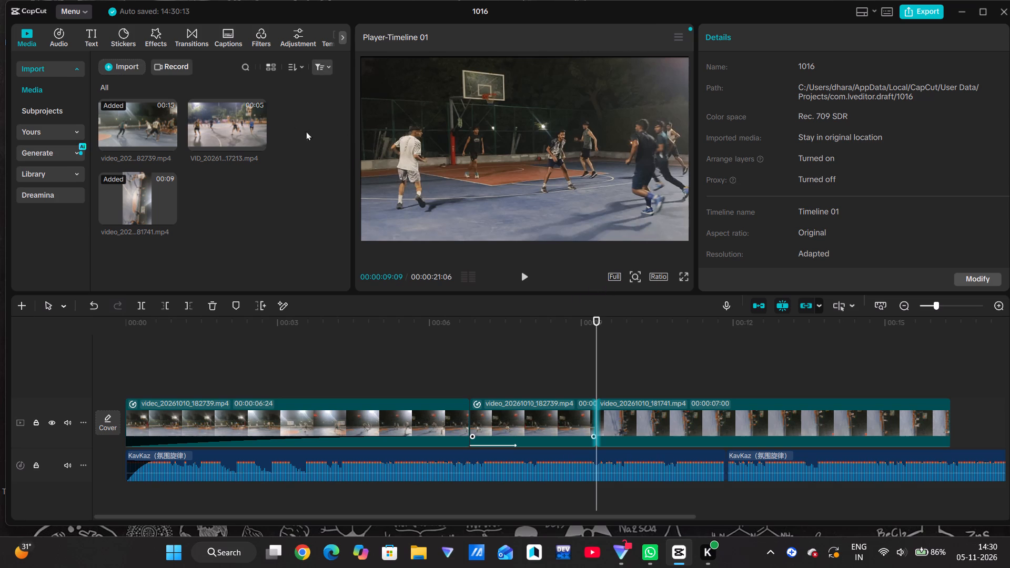
# Browse the Distortion, 3D and Camera transitions for the selected cut, previewing Tile Flips and Pull in.
pyautogui.click(188, 25)
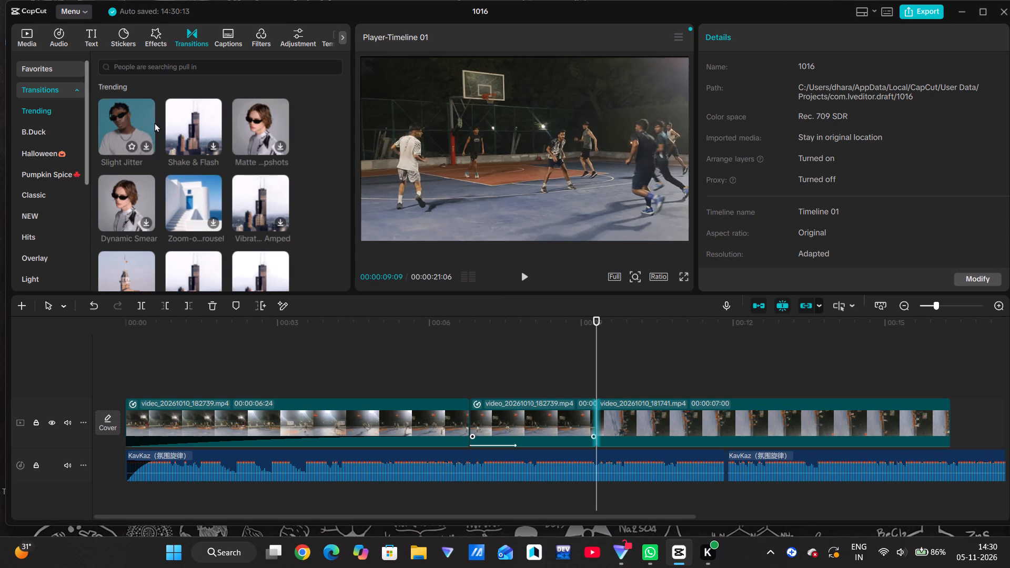
pyautogui.scroll(-2, 154, 123)
pyautogui.scroll(1, 154, 123)
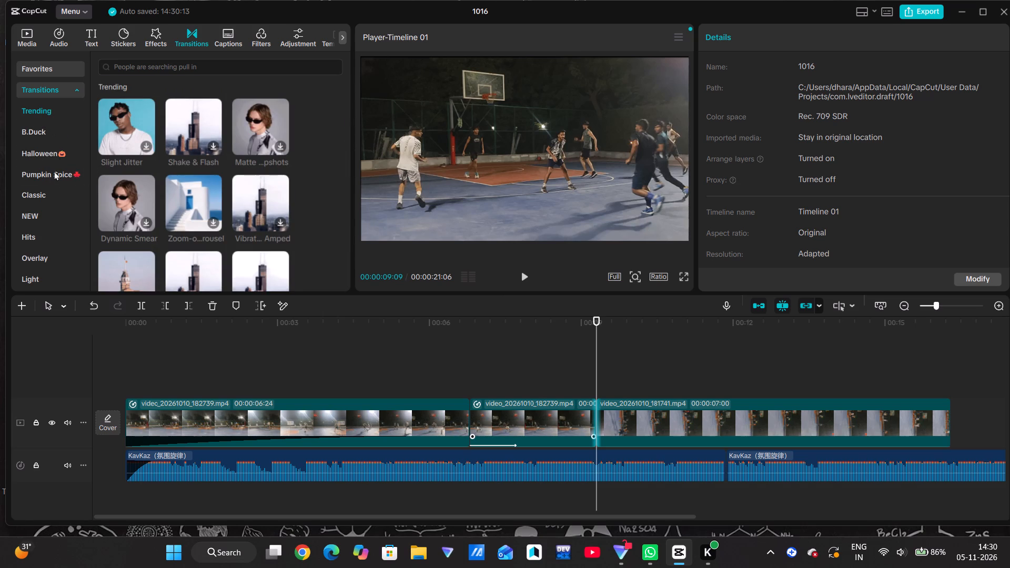
pyautogui.scroll(-1, 62, 181)
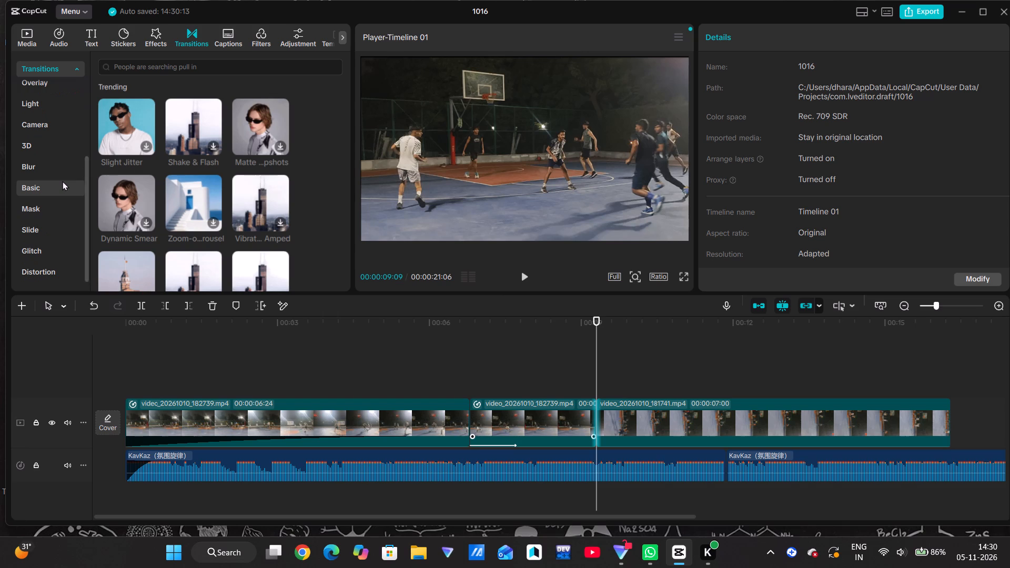
pyautogui.scroll(-1, 62, 181)
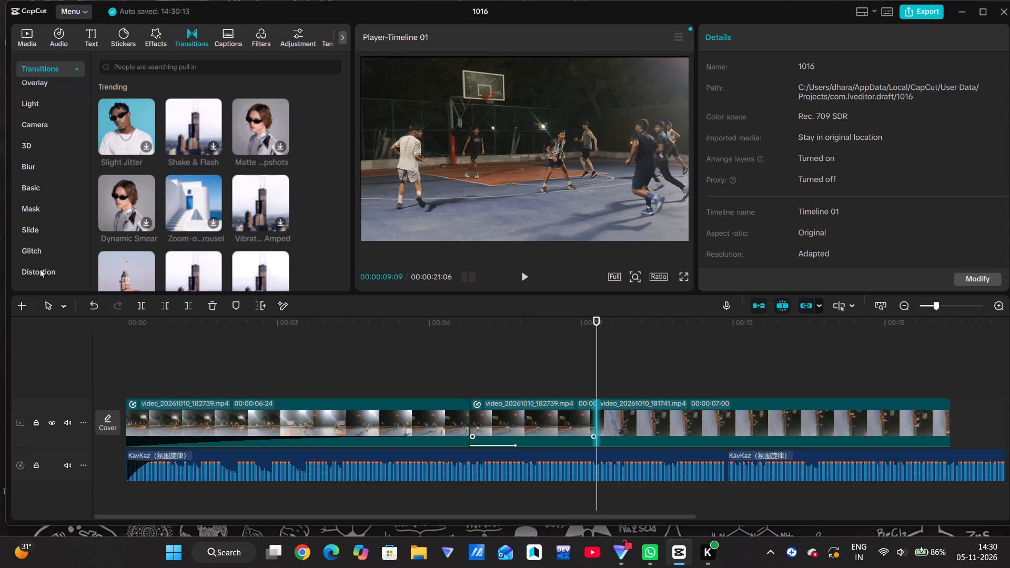
pyautogui.click(39, 269)
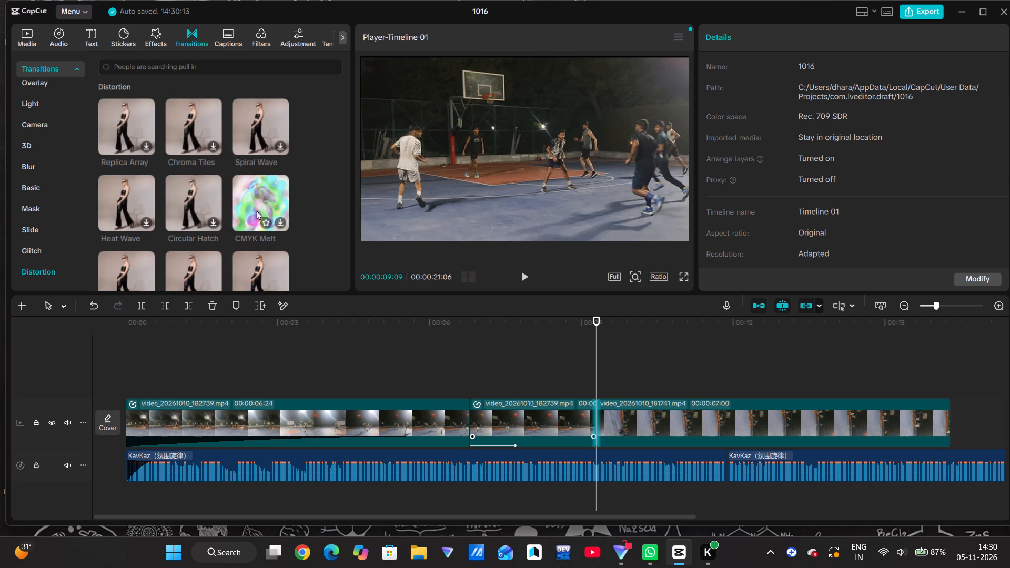
pyautogui.click(32, 148)
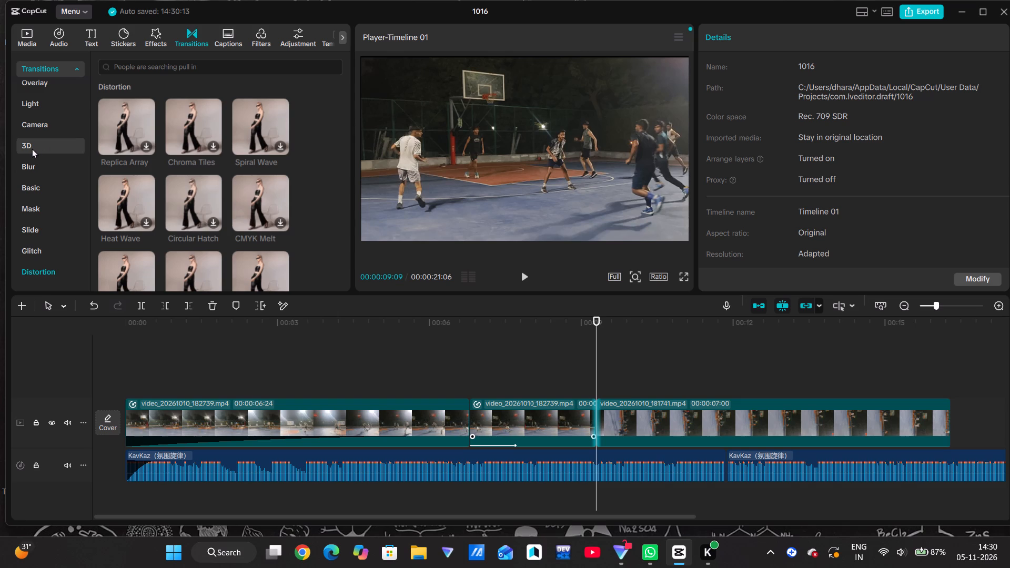
pyautogui.click(137, 126)
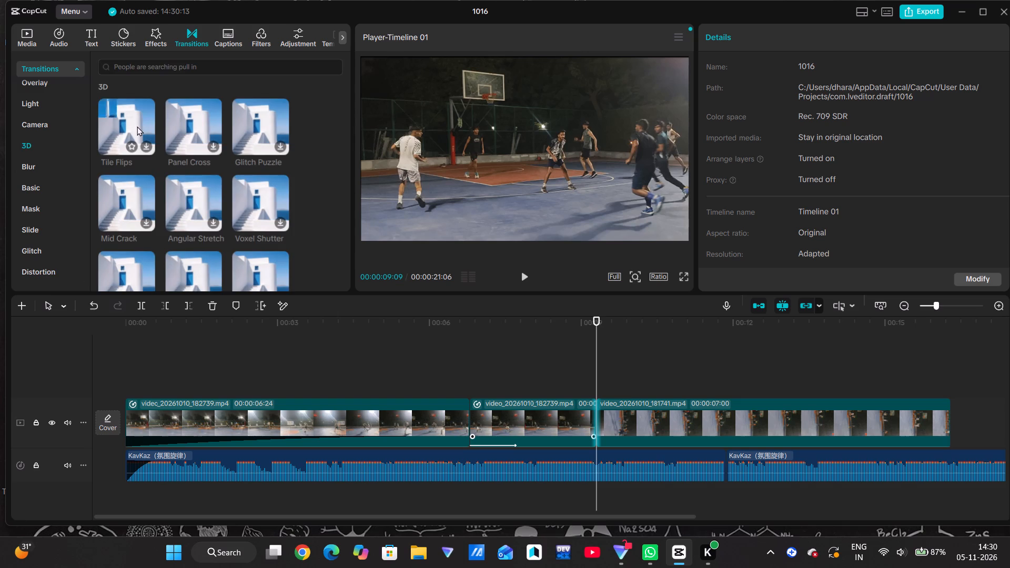
pyautogui.click(46, 122)
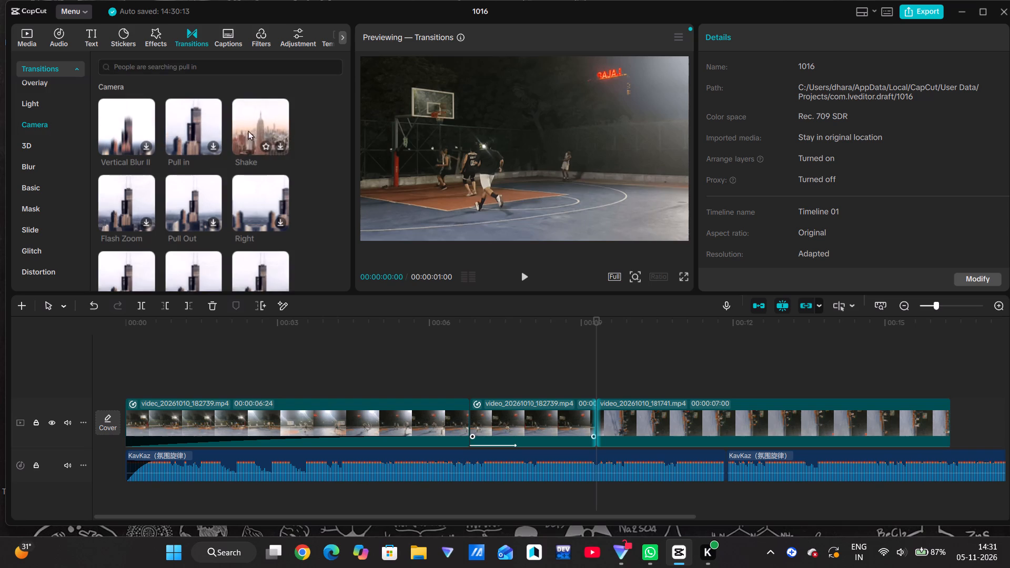
pyautogui.click(211, 141)
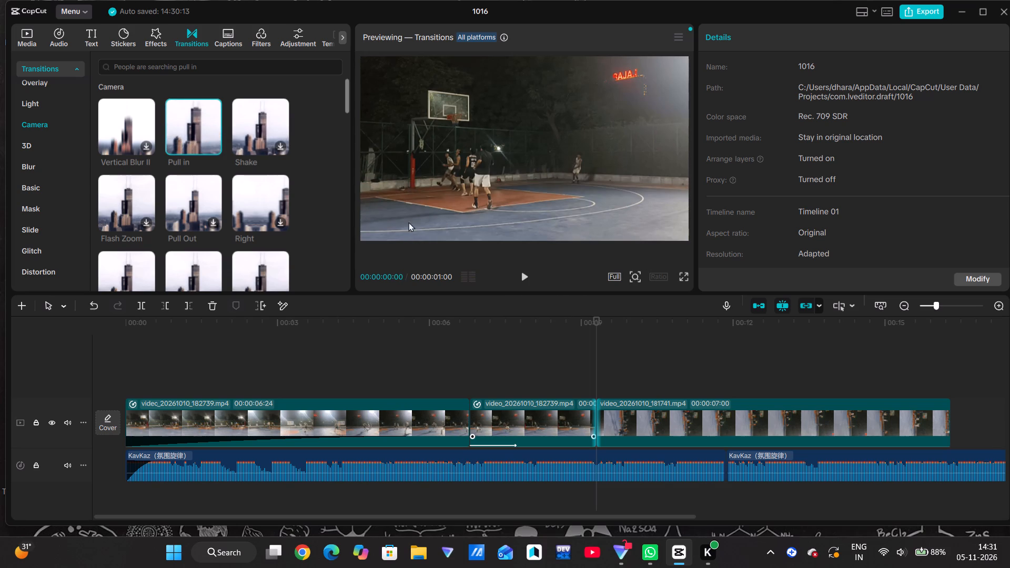
pyautogui.click(524, 269)
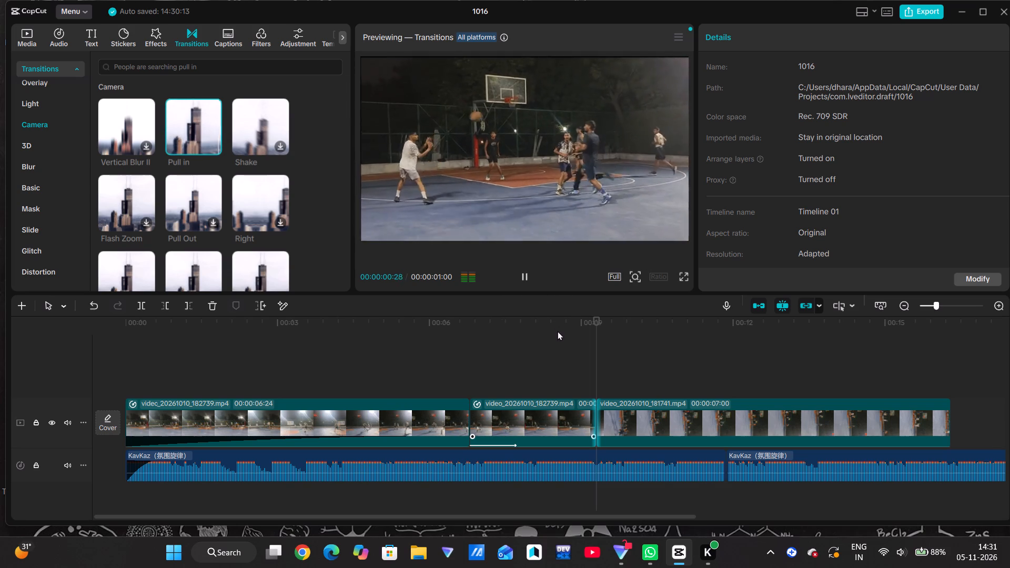
pyautogui.click(522, 278)
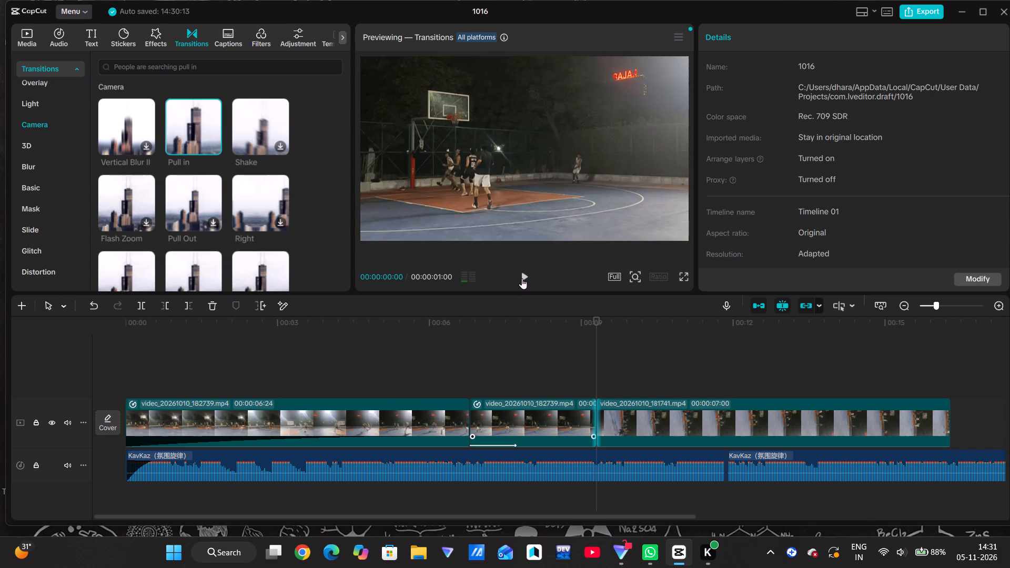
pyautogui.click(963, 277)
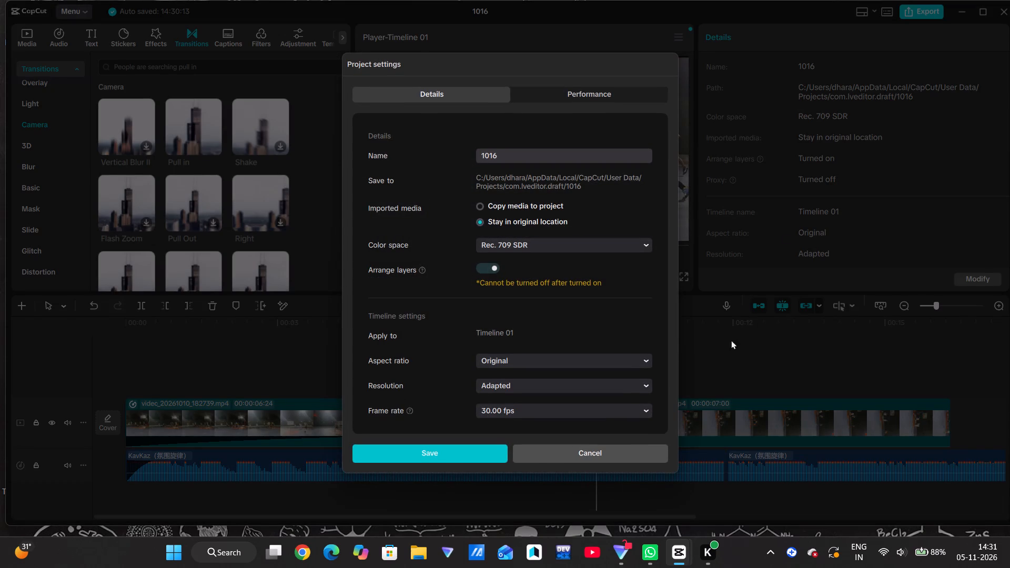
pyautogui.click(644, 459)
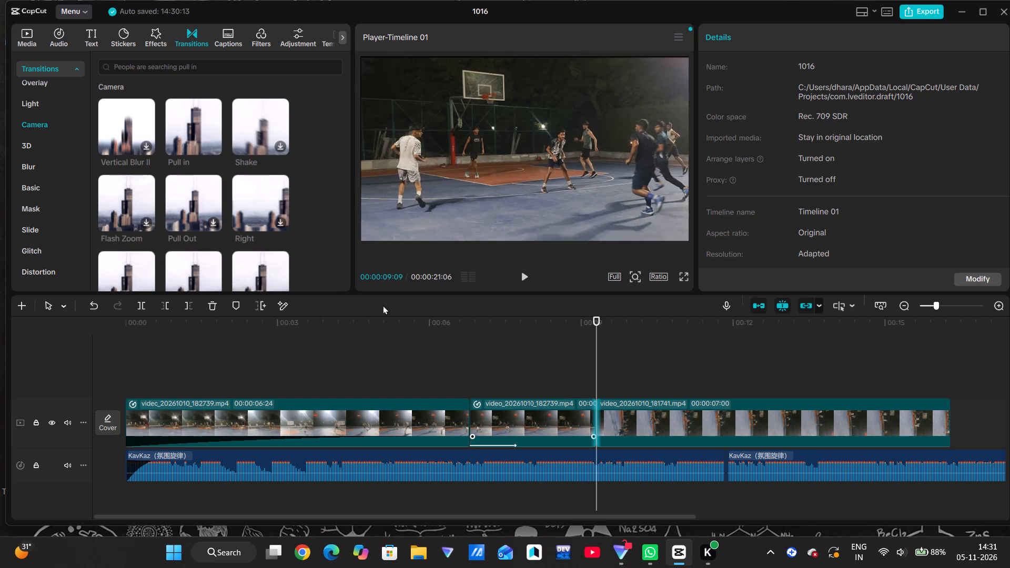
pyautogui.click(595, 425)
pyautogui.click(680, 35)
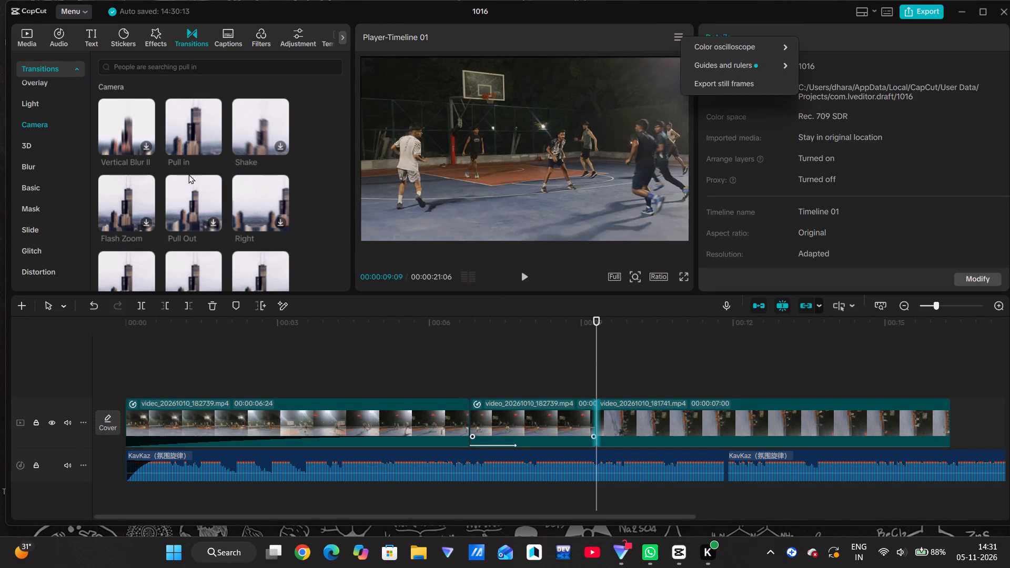
# Add the Pull in camera transition at the cut between the second video_20261010_182739 clip and video_20261010_181741.
pyautogui.click(182, 121)
pyautogui.click(182, 121)
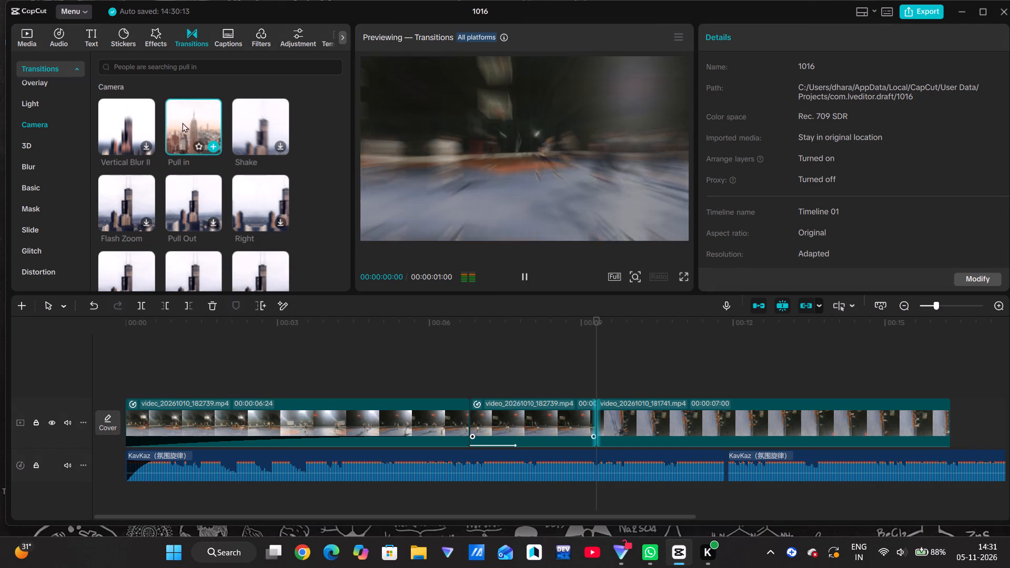
pyautogui.click(212, 143)
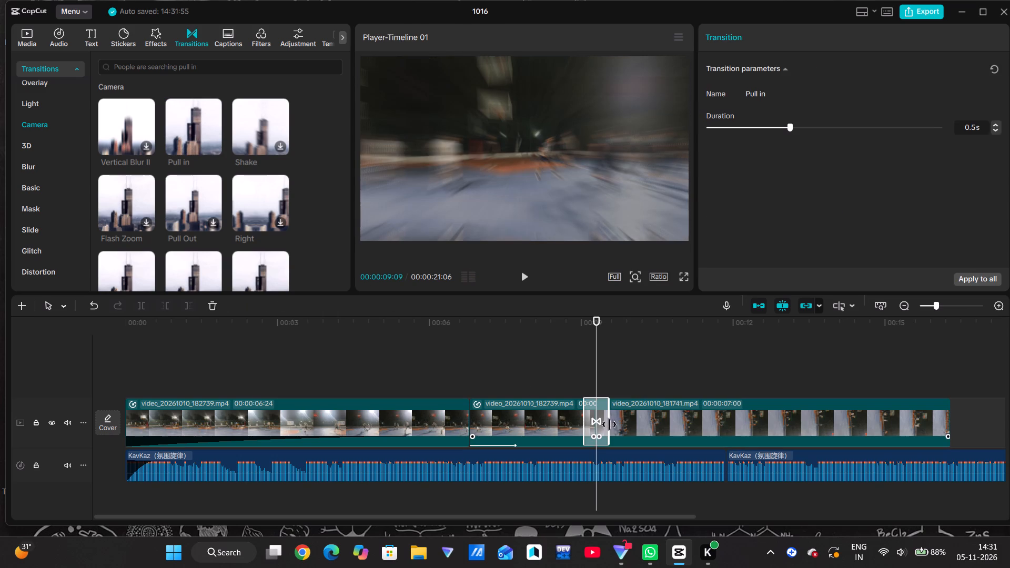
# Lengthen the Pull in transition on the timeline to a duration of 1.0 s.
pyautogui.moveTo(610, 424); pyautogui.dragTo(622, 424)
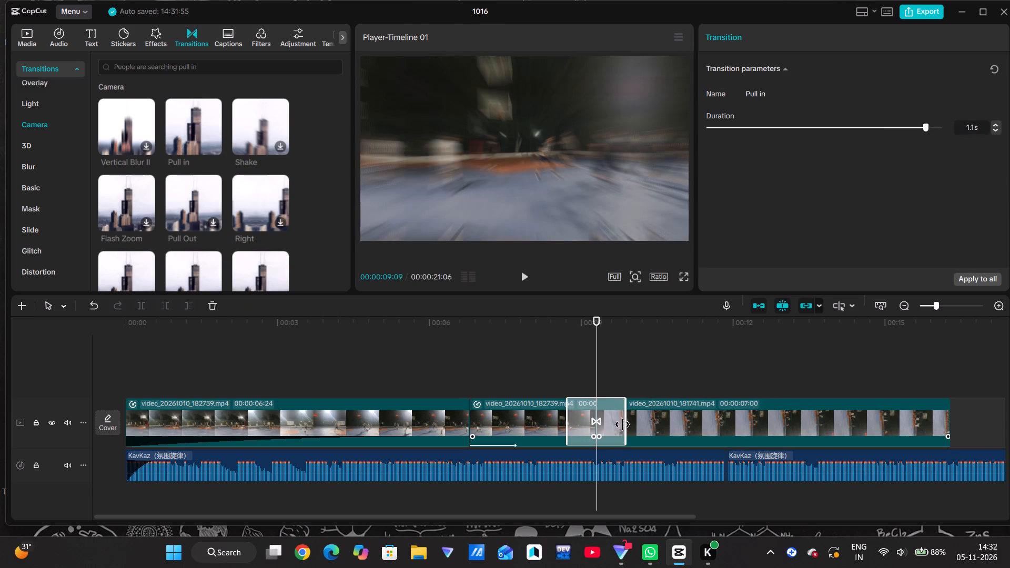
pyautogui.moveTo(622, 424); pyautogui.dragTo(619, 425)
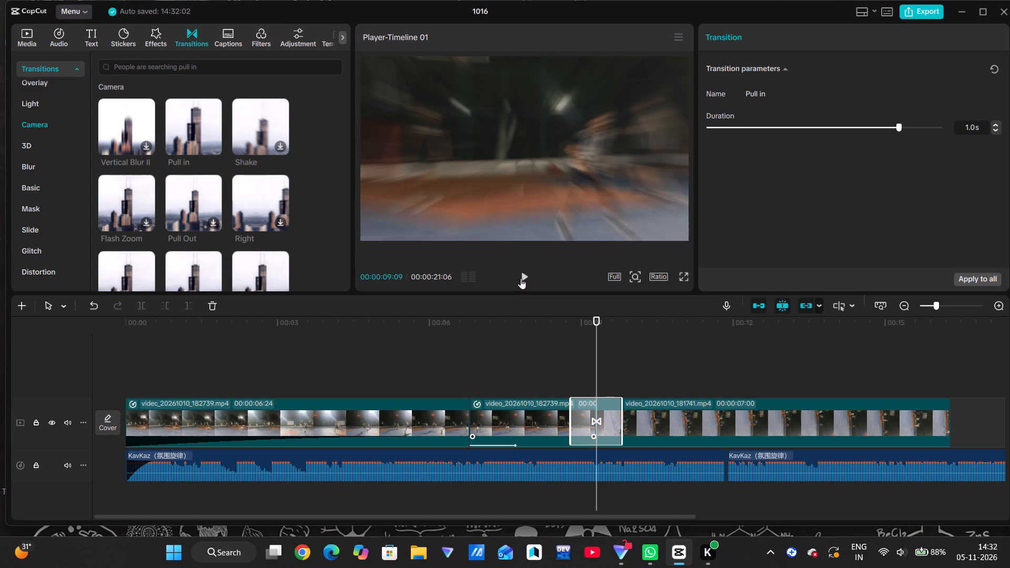
# Play the Pull in transition into video_20261010_181741, replaying from 00:00:08:01 and 00:00:08:07 to check it.
pyautogui.click(521, 278)
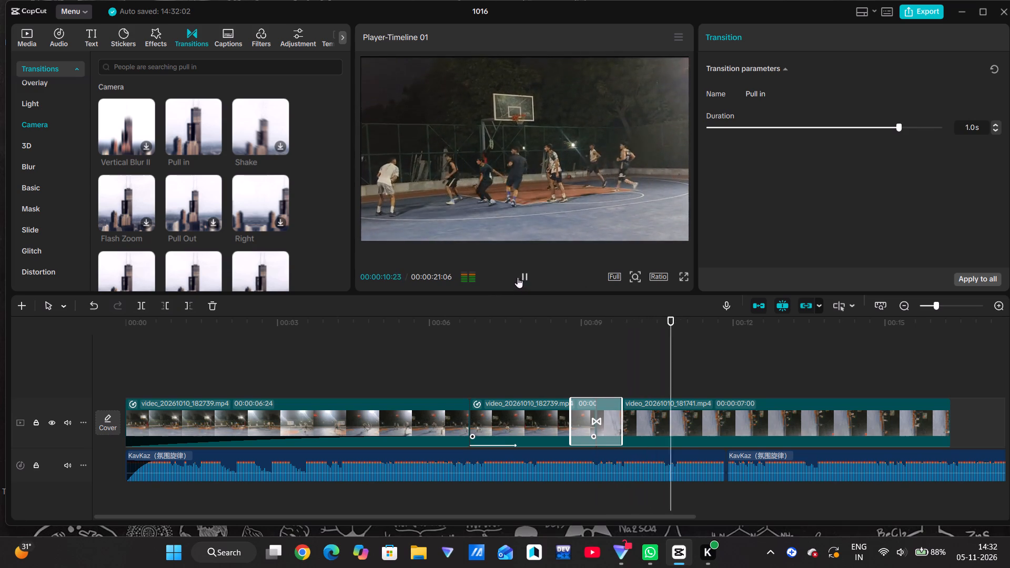
pyautogui.click(532, 359)
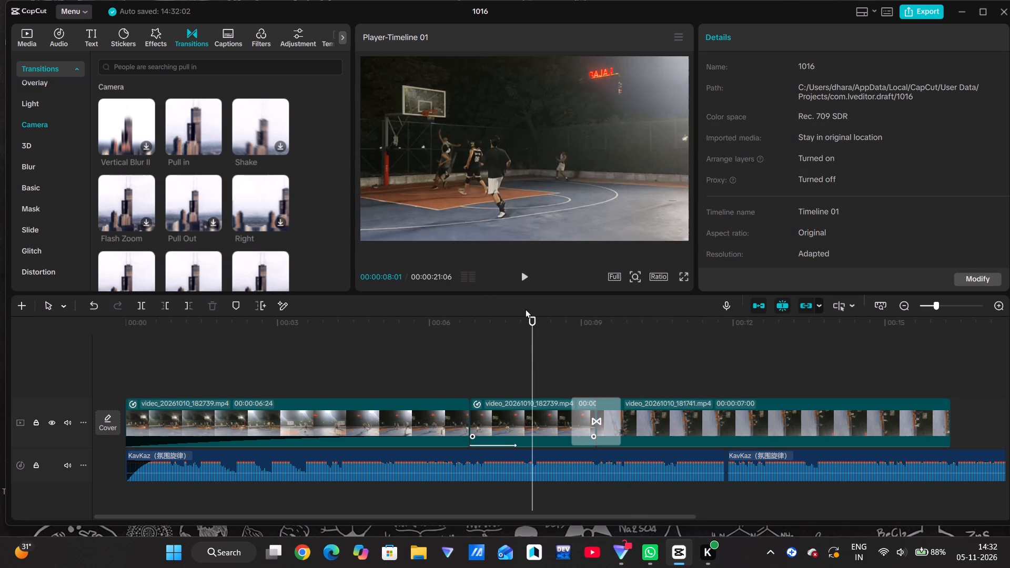
pyautogui.click(523, 273)
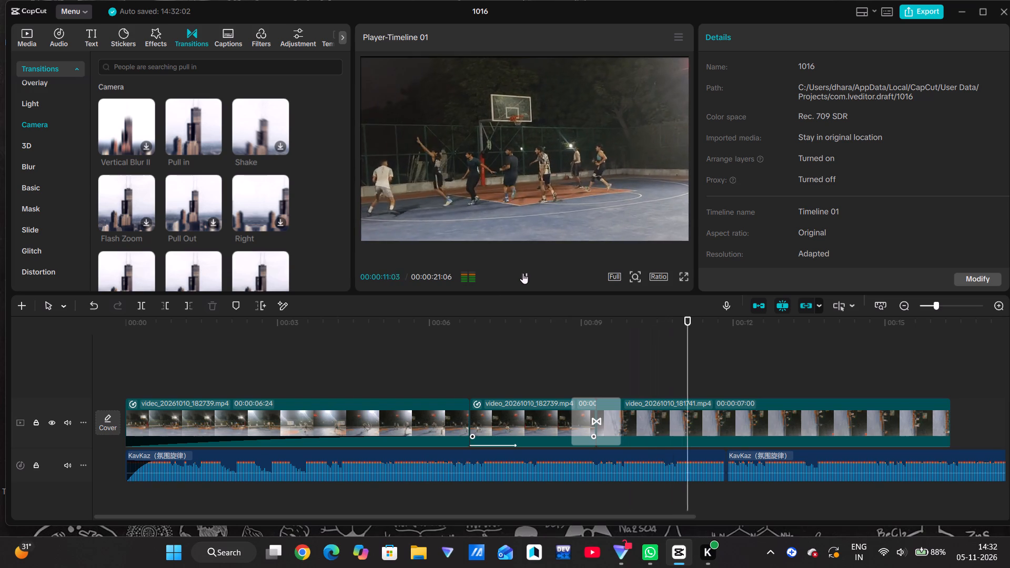
pyautogui.click(542, 331)
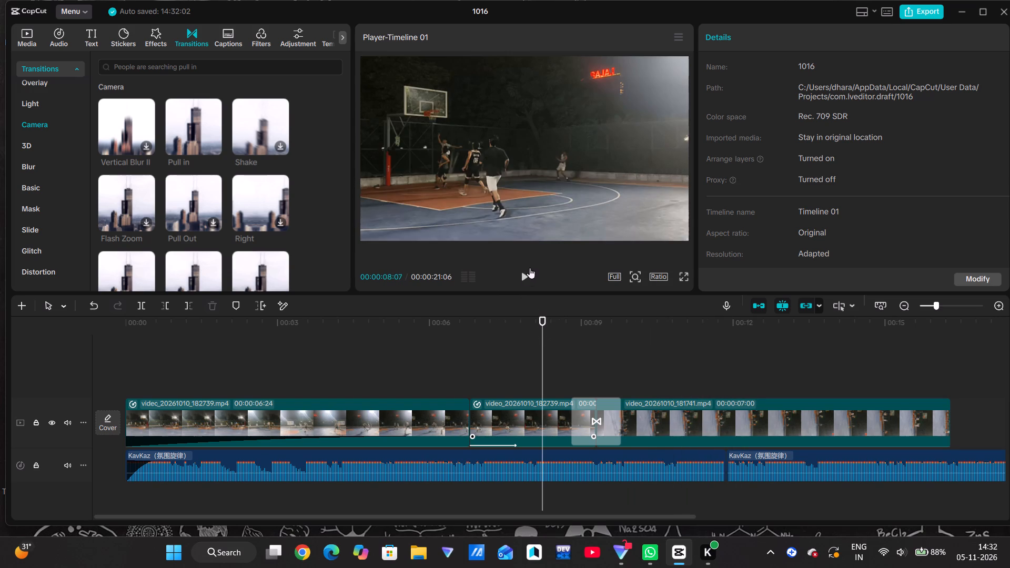
pyautogui.click(523, 277)
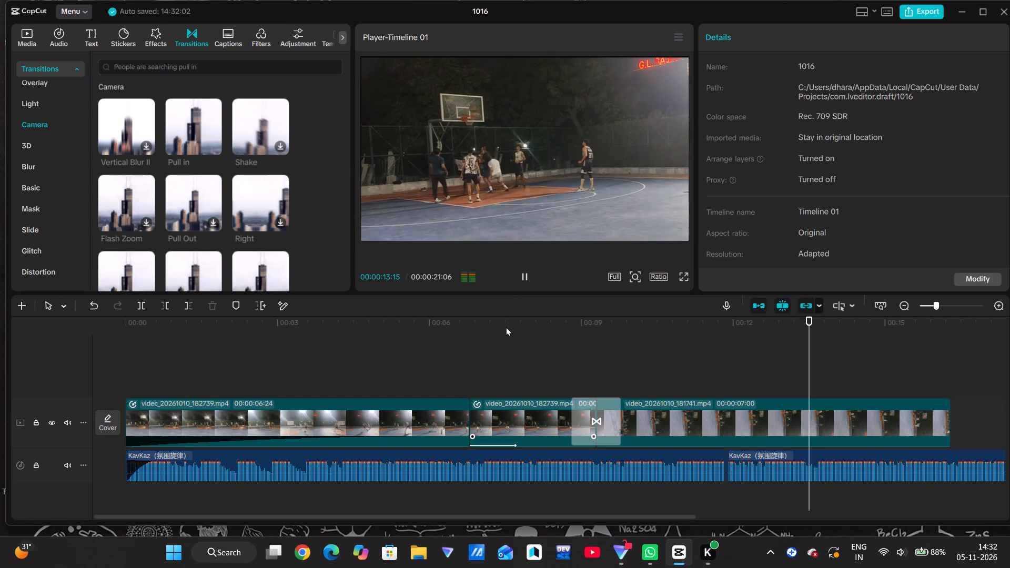
# Set the Pull in transition's duration to 1.2 s.
pyautogui.click(590, 414)
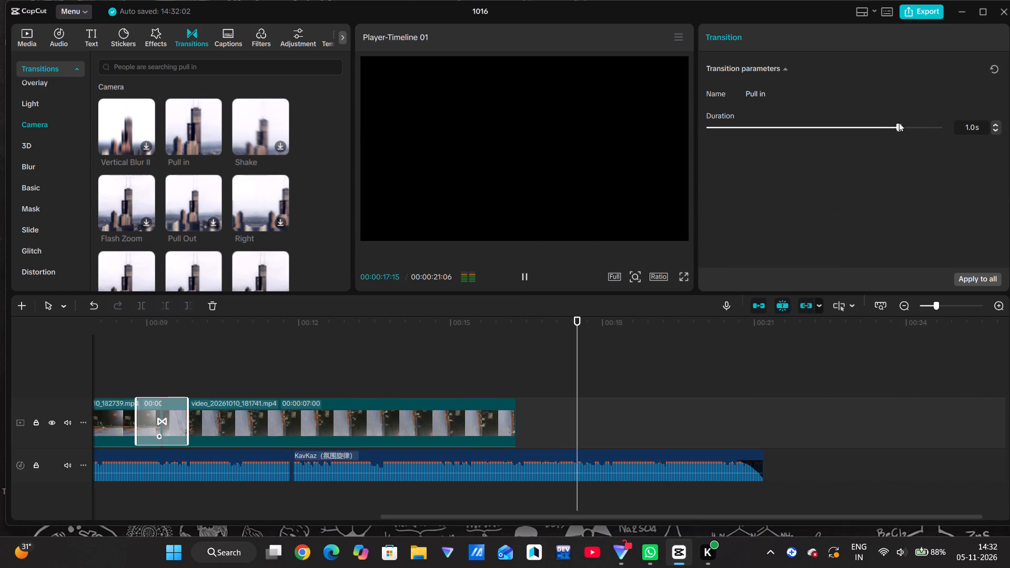
pyautogui.moveTo(898, 122); pyautogui.dragTo(1009, 123)
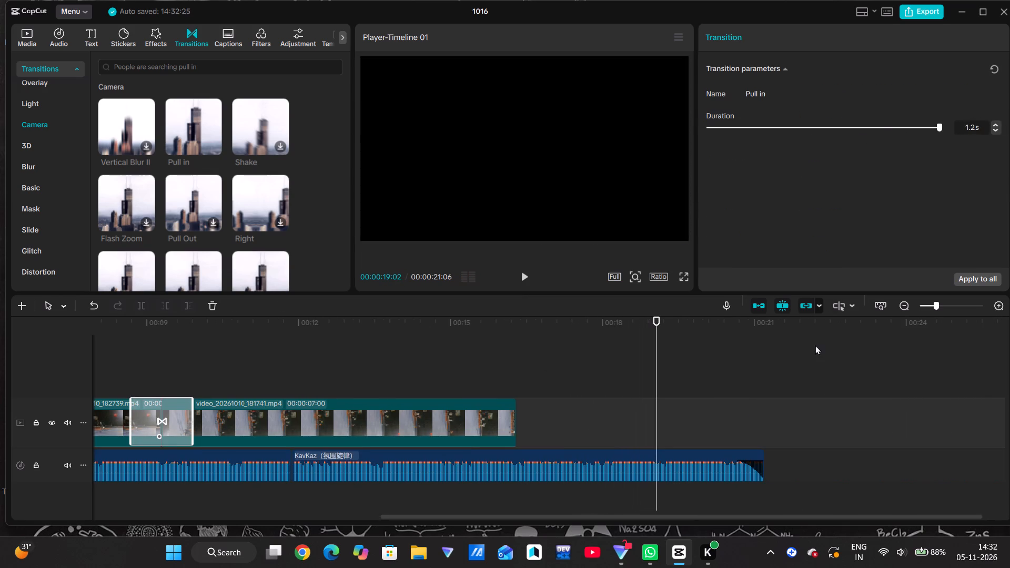
# Trim the end of the second KavKaz music clip to match the end of the video at 00:00:16:09.
pyautogui.click(739, 475)
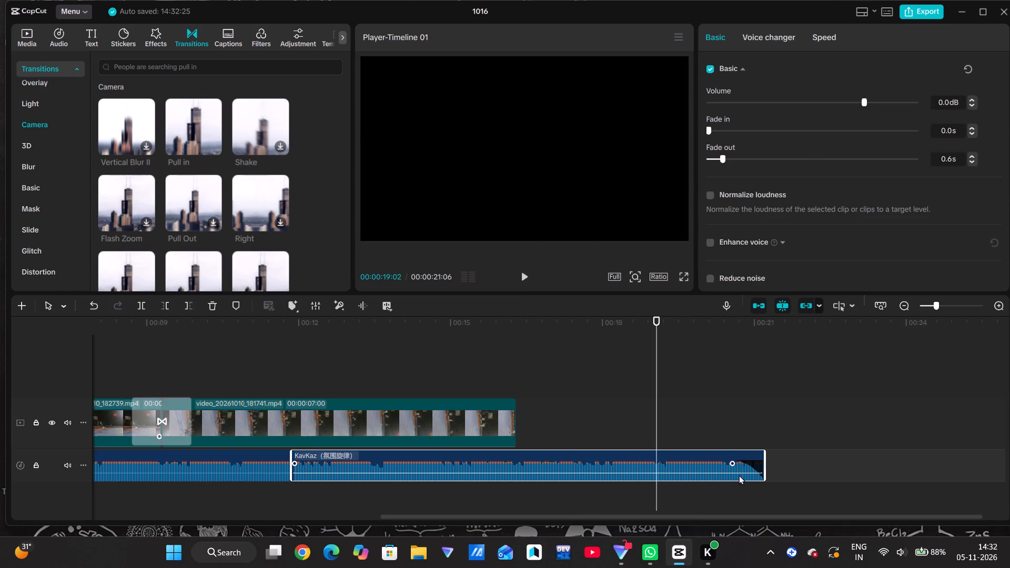
pyautogui.moveTo(765, 467); pyautogui.dragTo(542, 475)
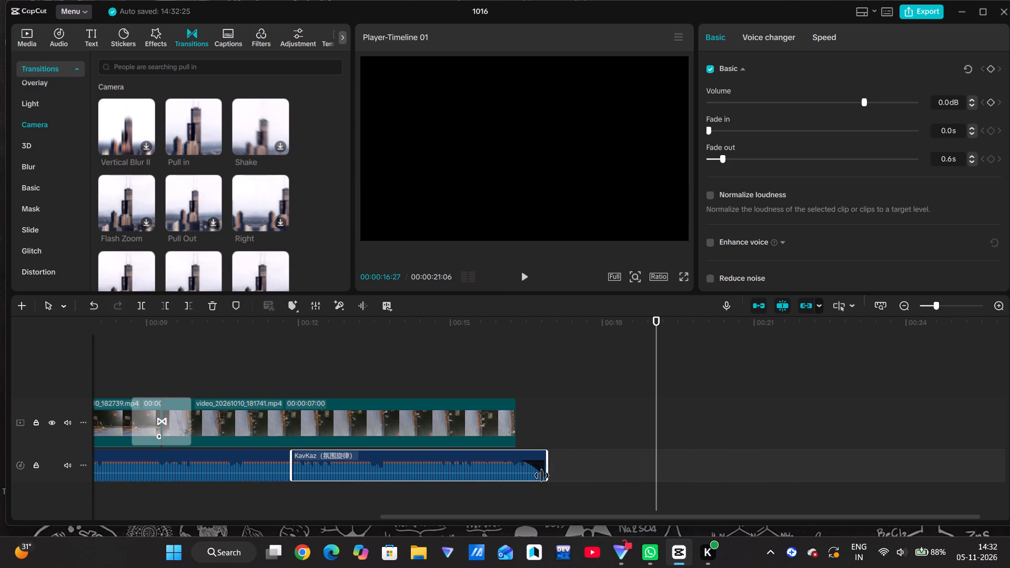
pyautogui.moveTo(542, 475); pyautogui.dragTo(511, 472)
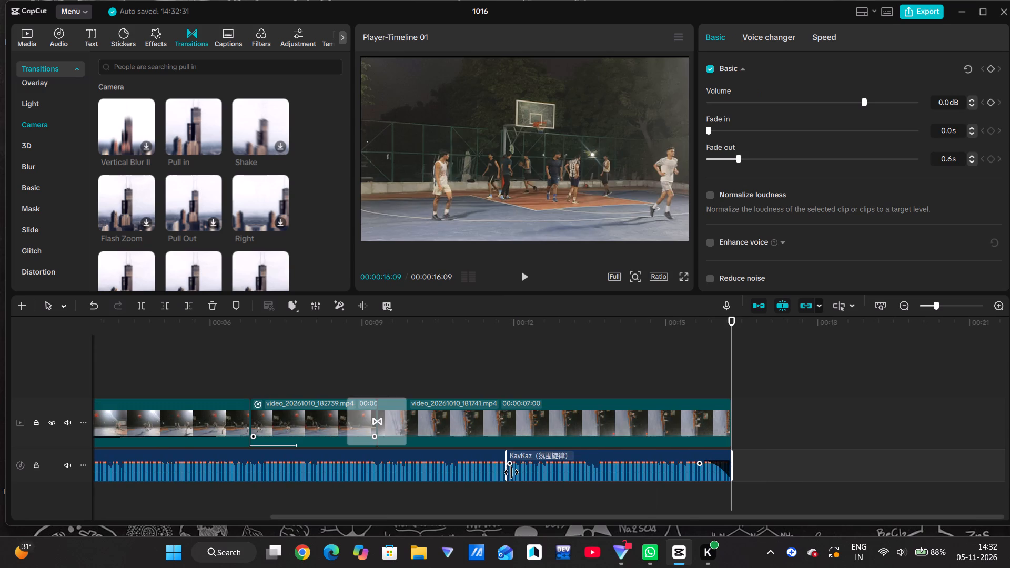
# Review the parameters of the Pull in transition before video_20261010_181741.
pyautogui.click(514, 369)
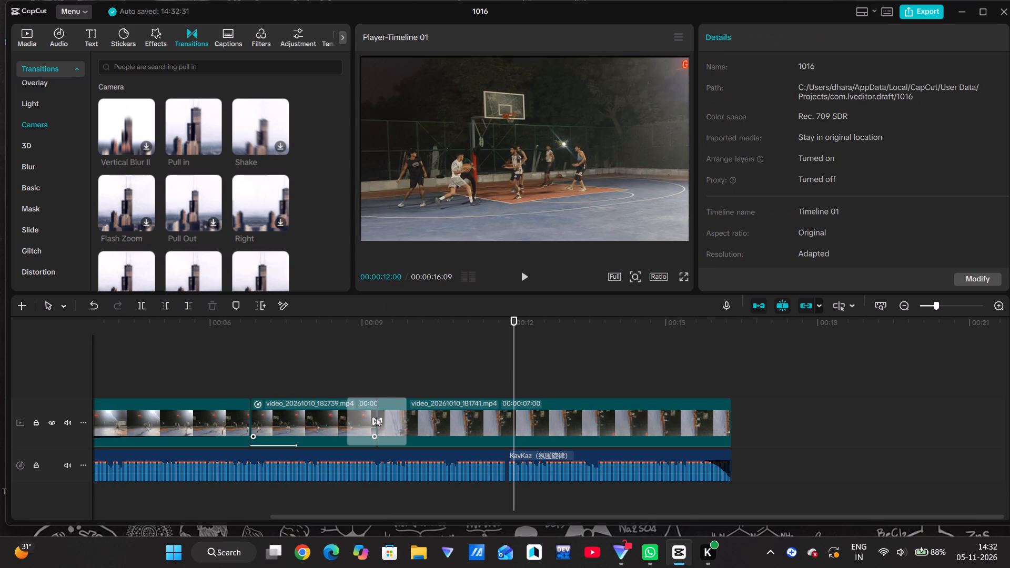
pyautogui.click(376, 417)
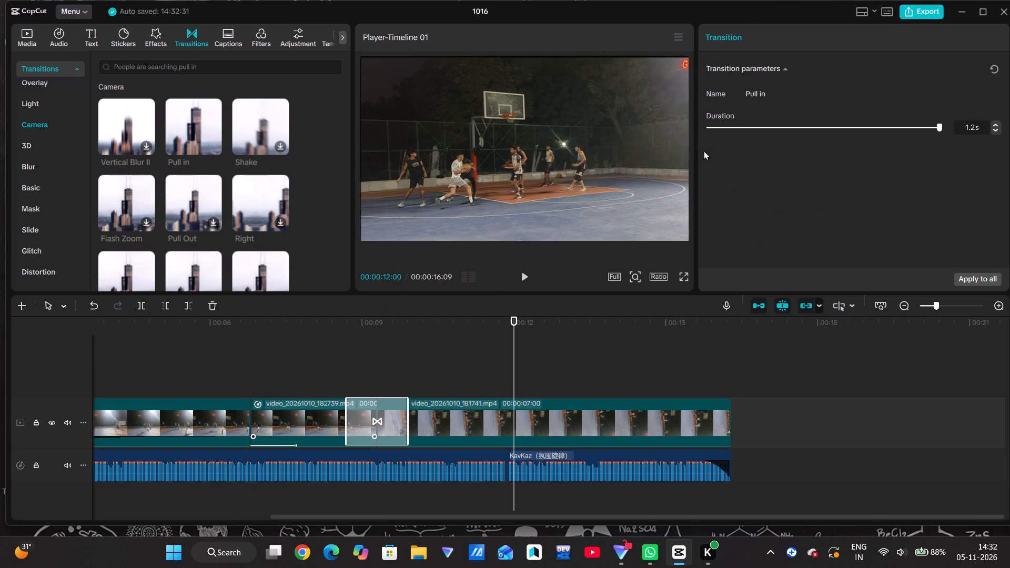
pyautogui.click(748, 87)
pyautogui.click(764, 65)
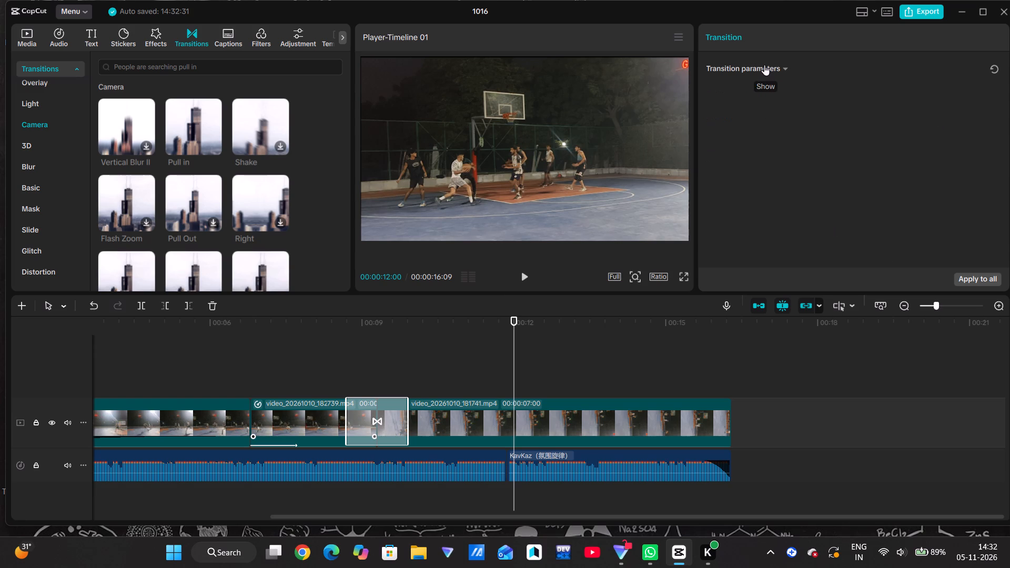
pyautogui.click(764, 65)
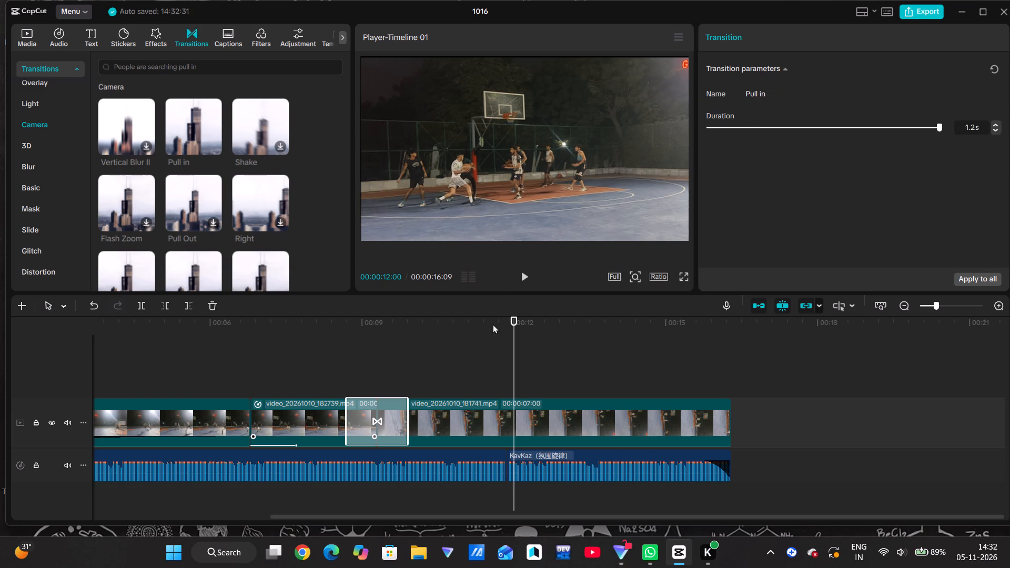
pyautogui.click(357, 406)
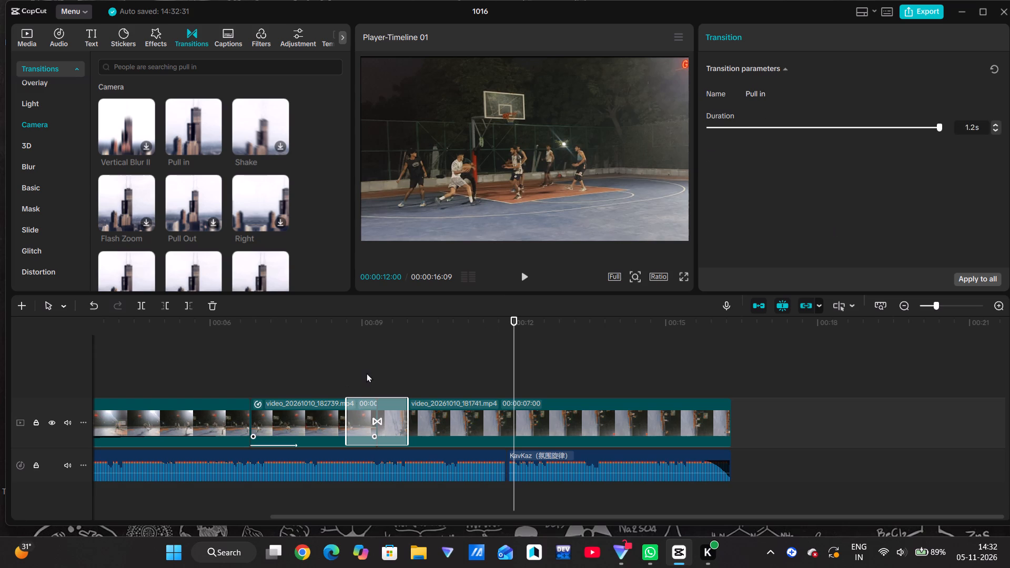
# Play the timeline from 00:00:06:16 through the Pull in transition to the end.
pyautogui.doubleClick(366, 373)
pyautogui.click(350, 373)
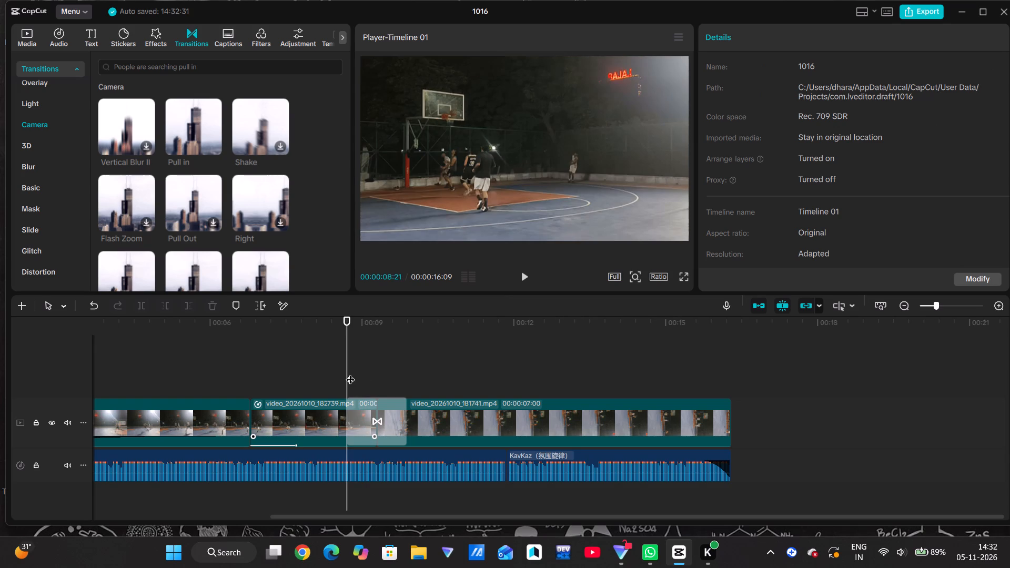
pyautogui.click(237, 373)
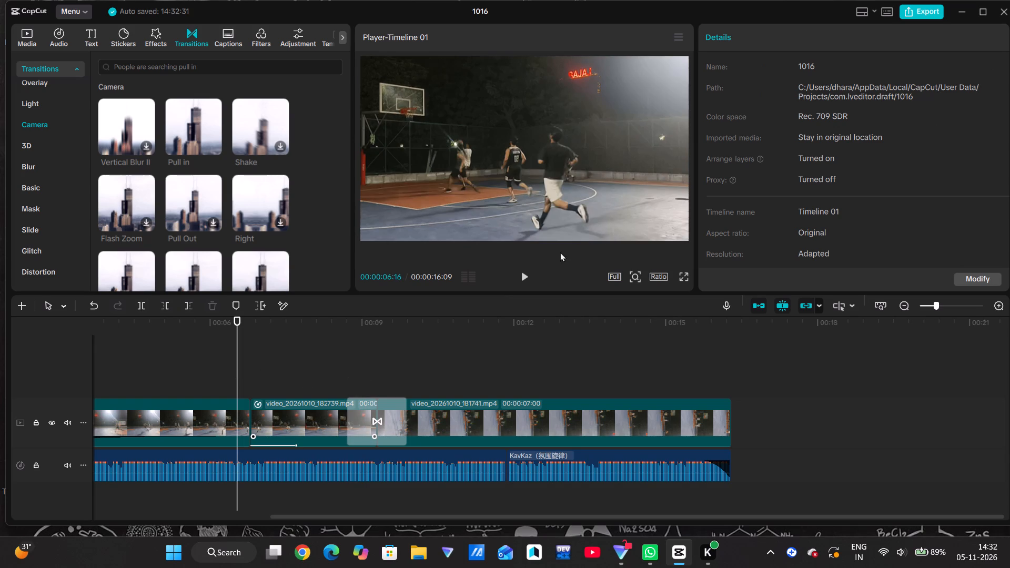
pyautogui.click(521, 272)
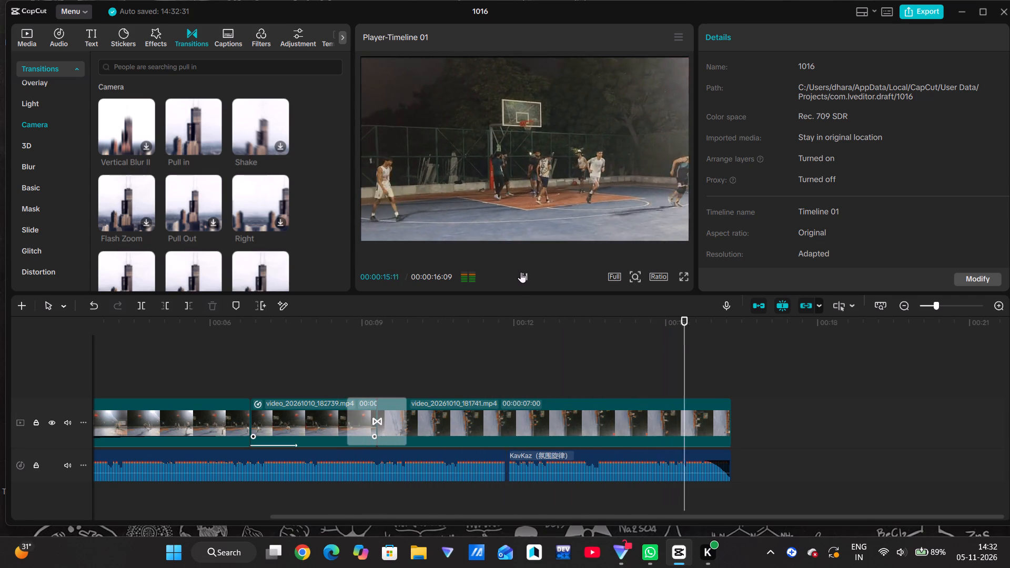
# Stabilize the video_20261010_181741 clip, keeping the Recommended level.
pyautogui.click(490, 420)
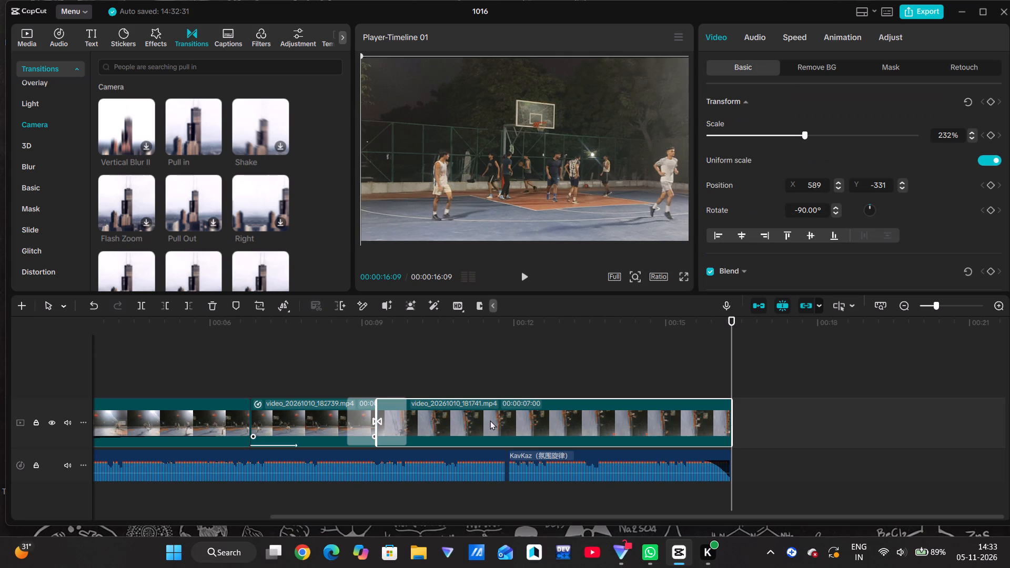
pyautogui.click(484, 414)
pyautogui.scroll(-5, 748, 218)
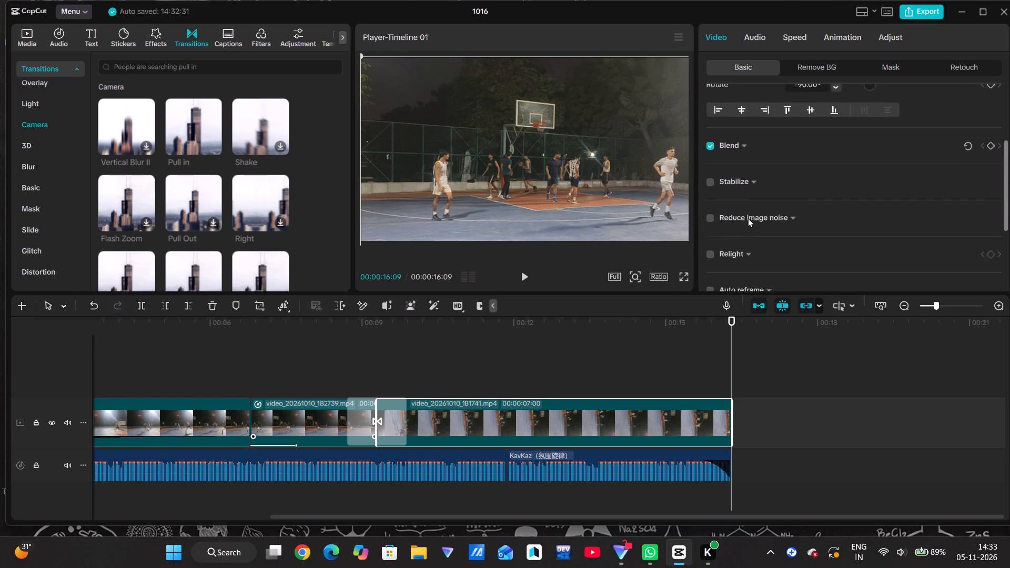
pyautogui.scroll(-2, 748, 218)
pyautogui.scroll(3, 748, 218)
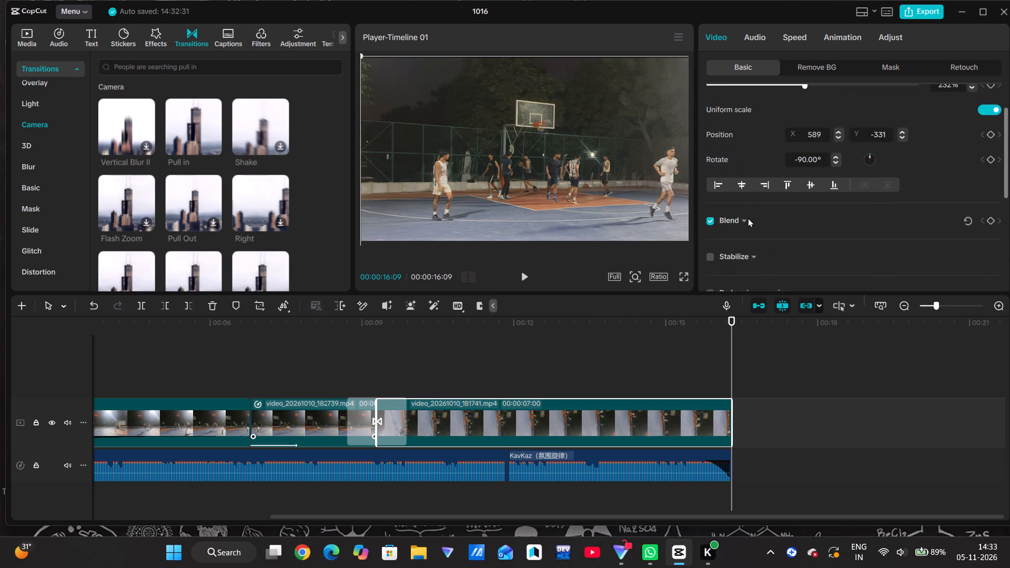
pyautogui.scroll(-1, 748, 218)
pyautogui.click(746, 237)
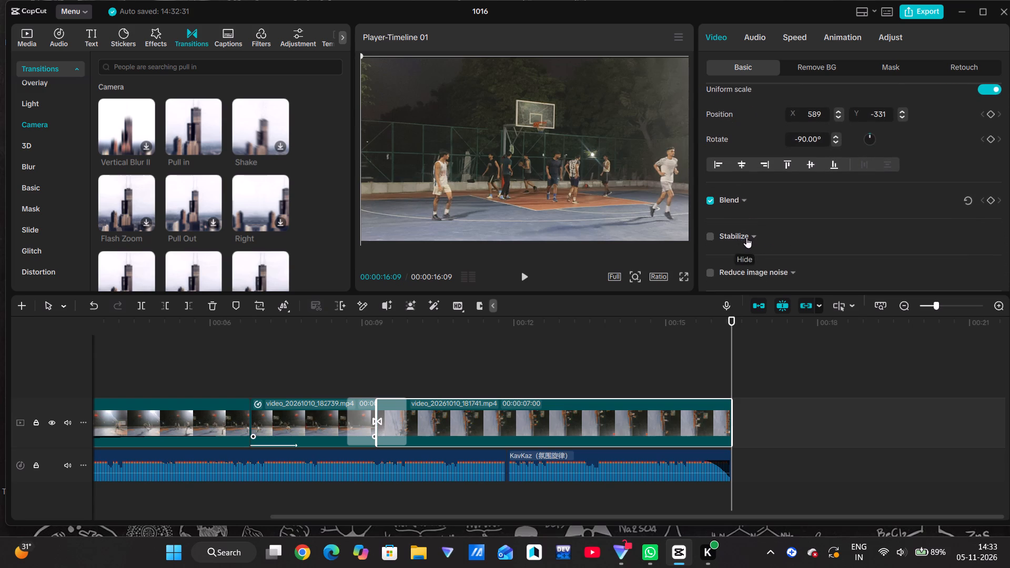
pyautogui.scroll(-1, 772, 250)
pyautogui.click(772, 250)
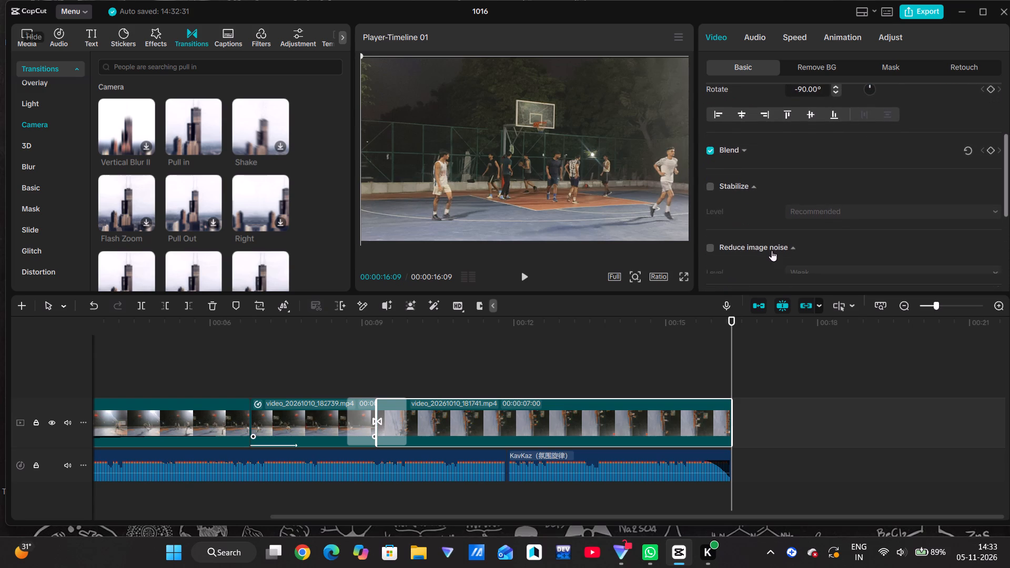
pyautogui.scroll(-1, 772, 250)
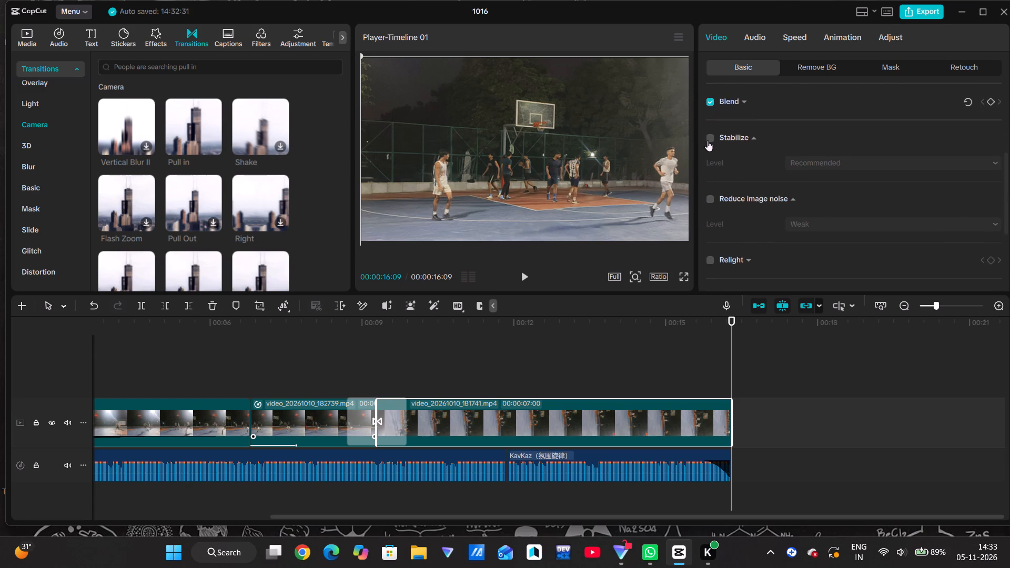
pyautogui.click(708, 139)
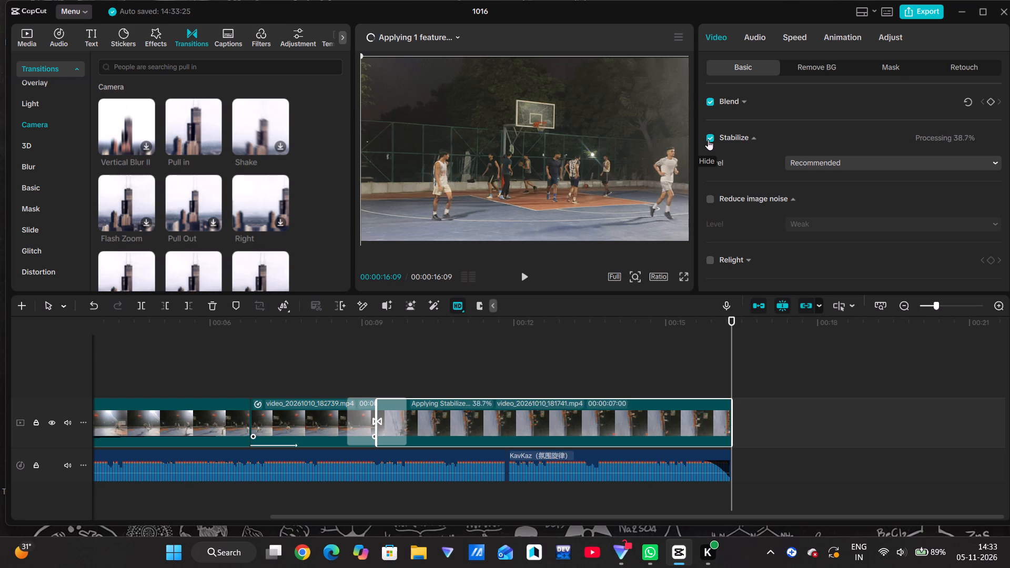
pyautogui.click(822, 162)
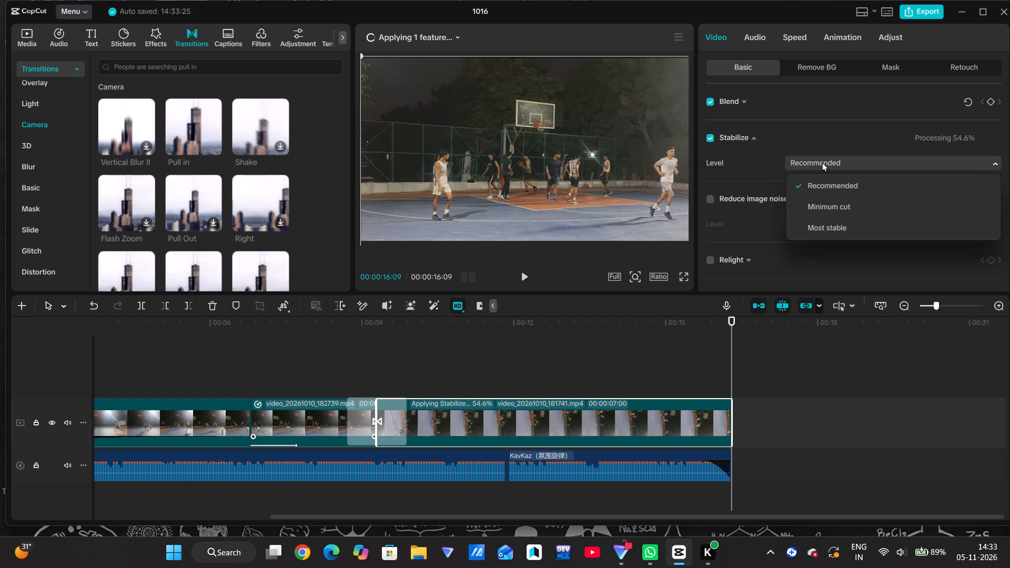
pyautogui.click(822, 162)
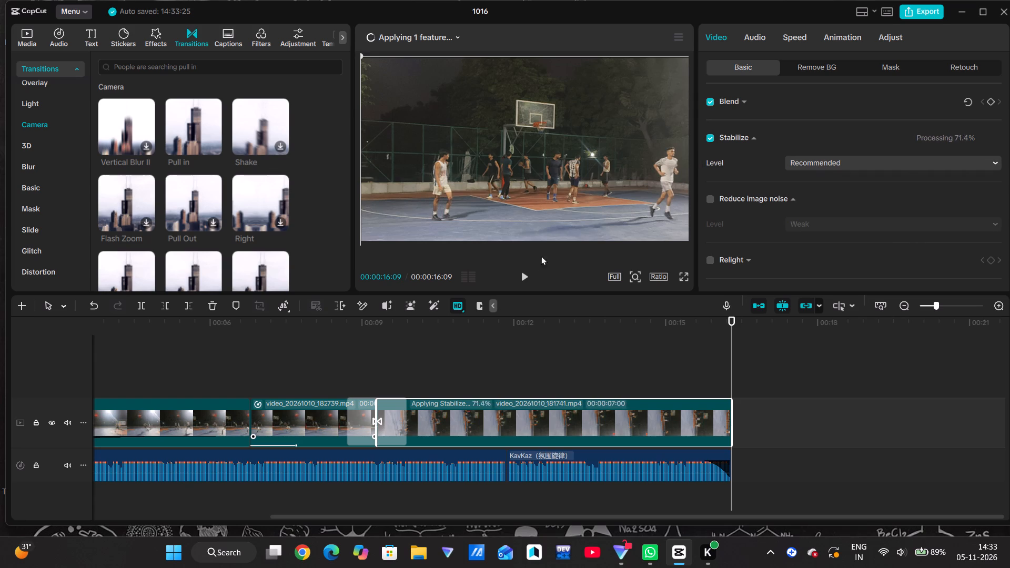
# Play the whole timeline with the stabilized clip, then replay the ending from 00:00:14:08.
pyautogui.click(521, 275)
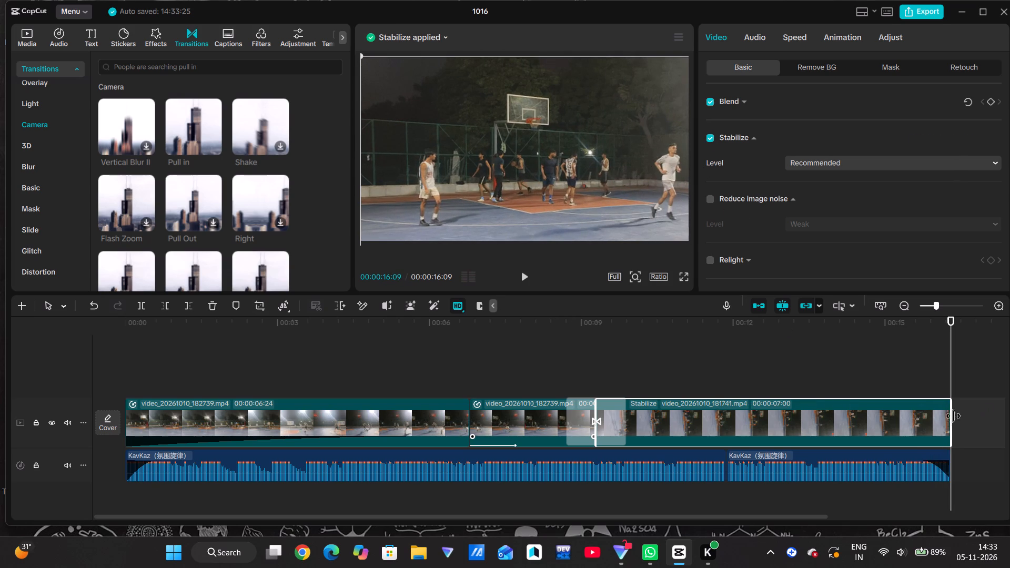
pyautogui.click(928, 419)
pyautogui.doubleClick(903, 383)
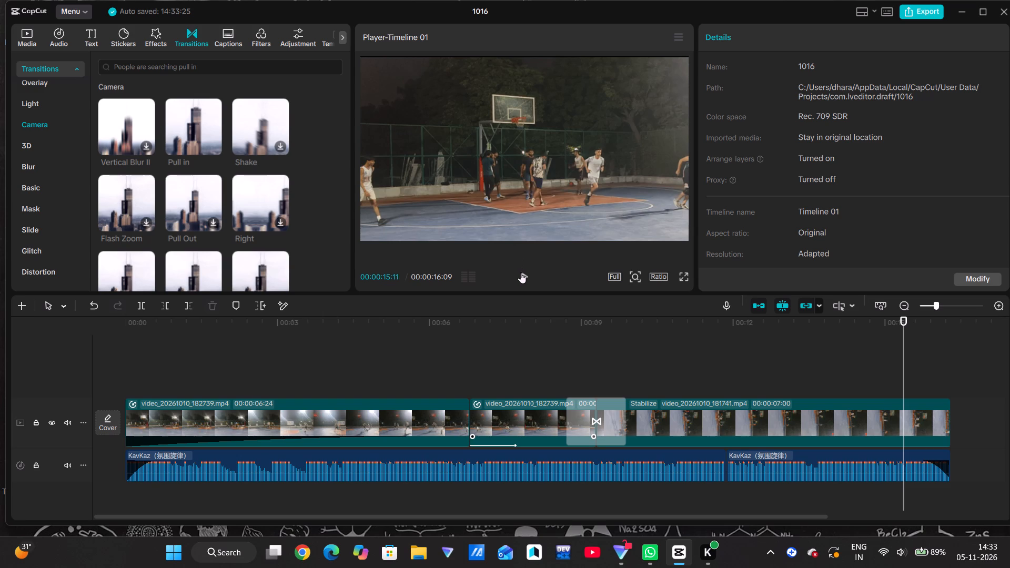
pyautogui.click(847, 364)
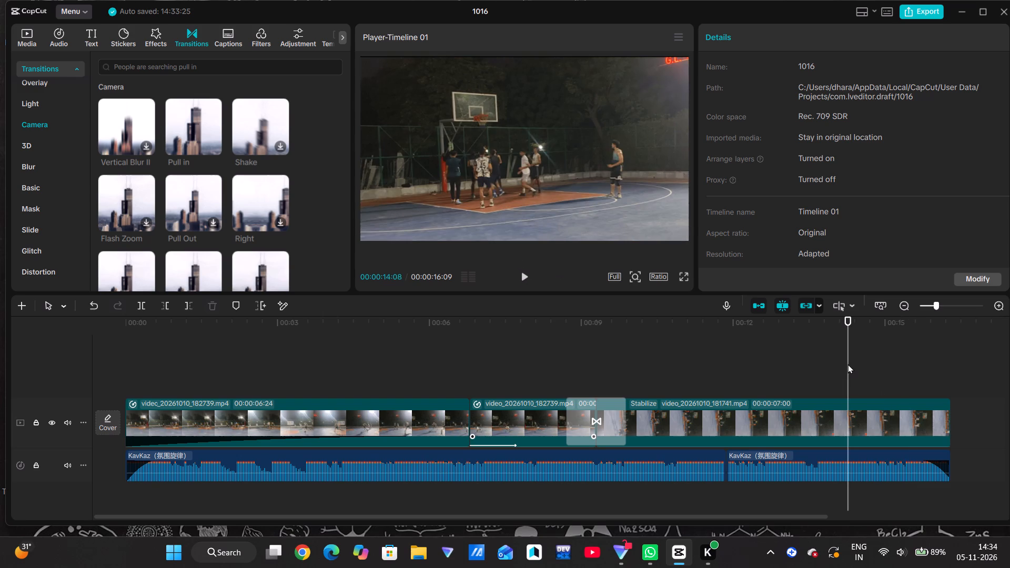
pyautogui.click(524, 272)
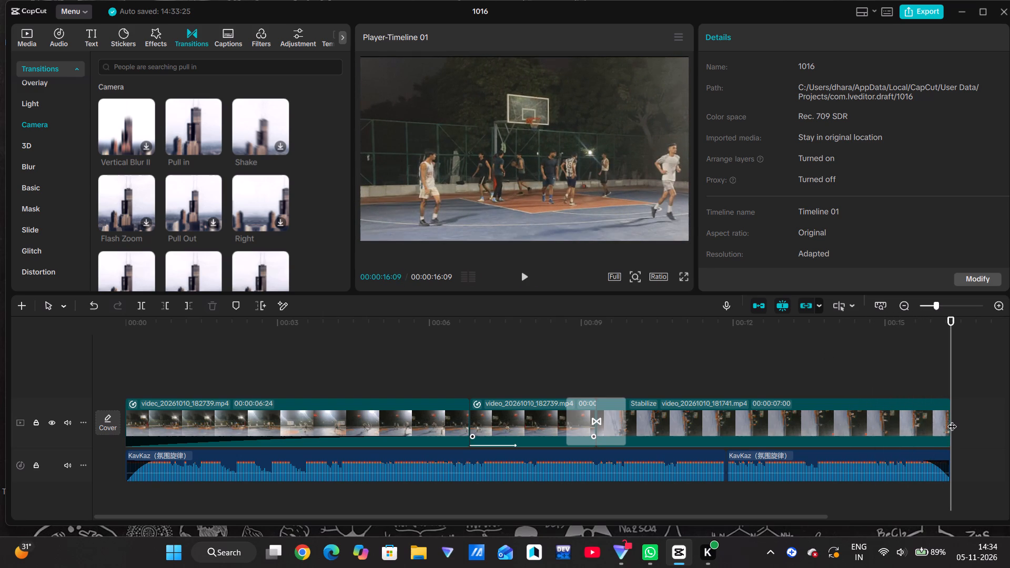
# Trim the end of video_20261010_181741 to shorten the clip to a duration of 00:00:04:26.
pyautogui.moveTo(948, 417); pyautogui.dragTo(883, 430)
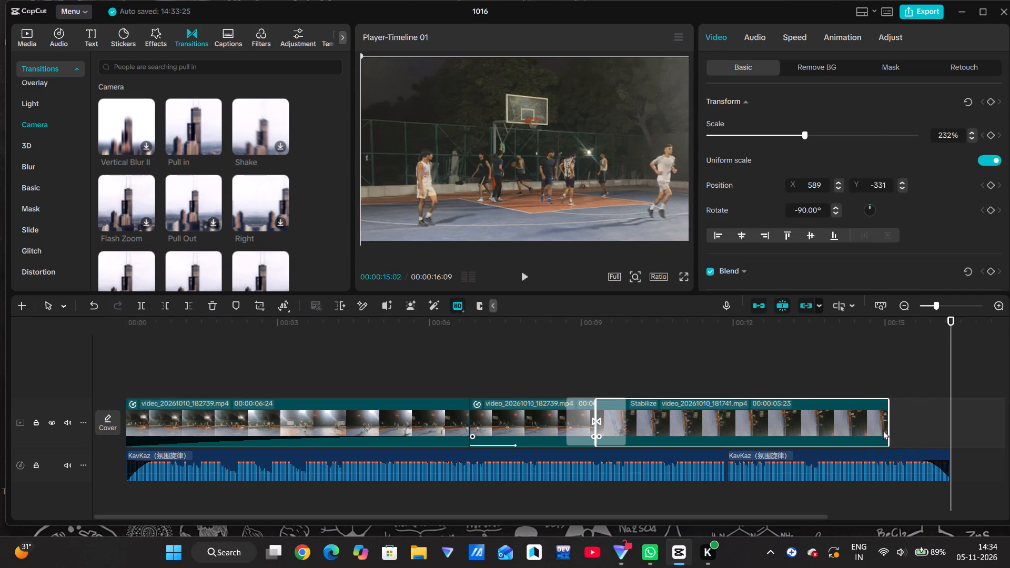
pyautogui.moveTo(883, 430); pyautogui.dragTo(795, 430)
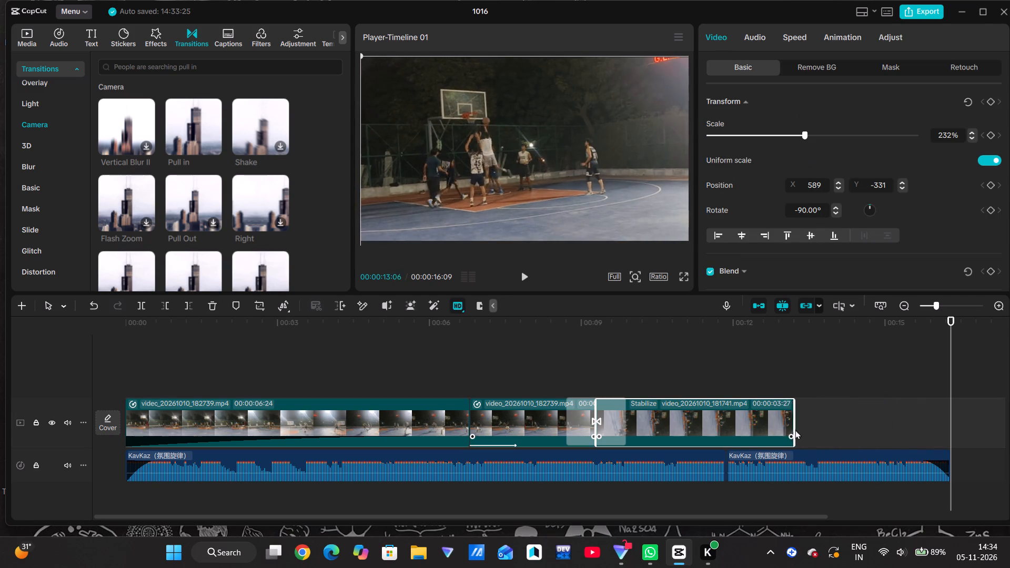
pyautogui.moveTo(795, 430); pyautogui.dragTo(826, 431)
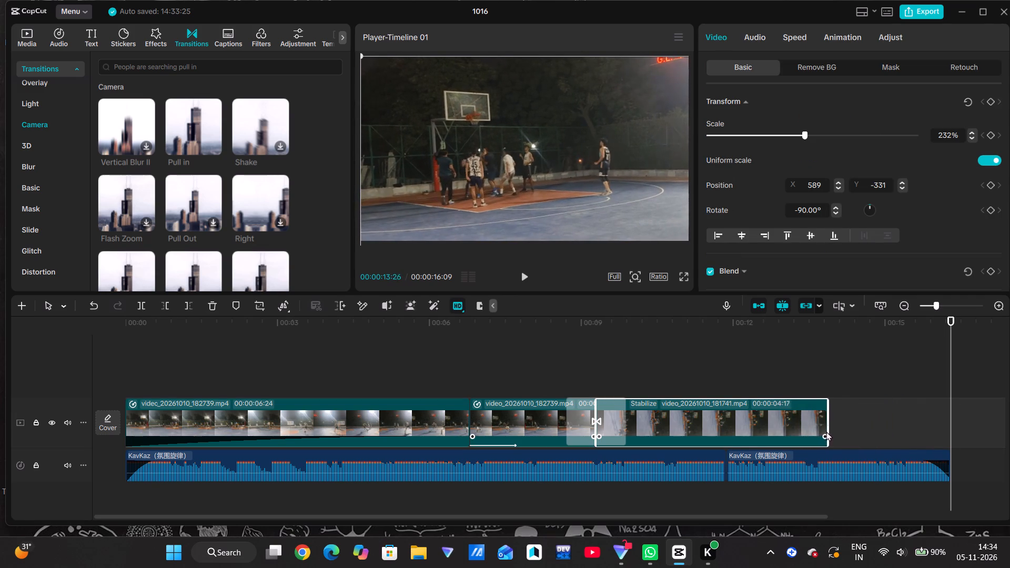
pyautogui.moveTo(826, 431); pyautogui.dragTo(849, 435)
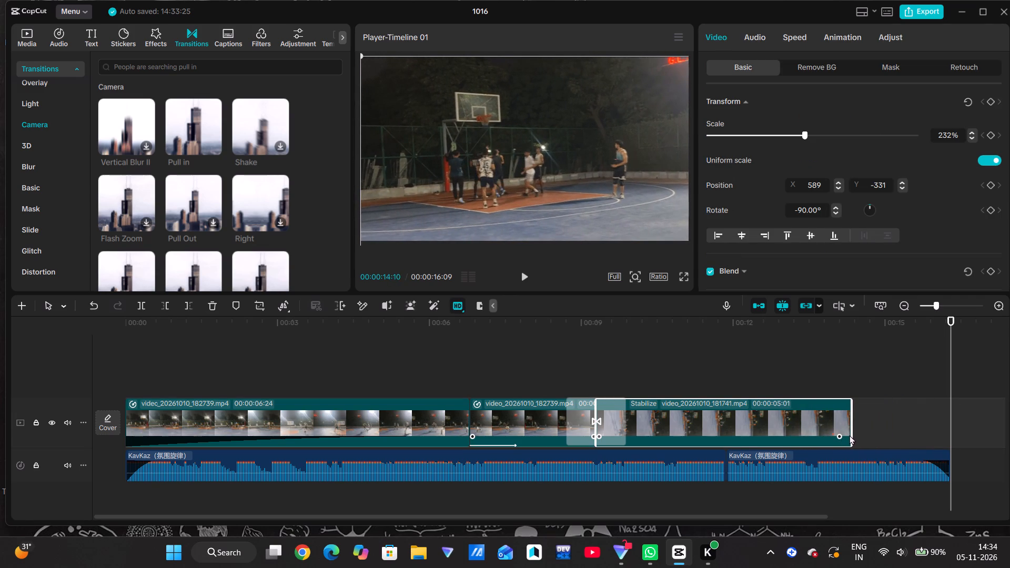
pyautogui.moveTo(849, 435); pyautogui.dragTo(844, 435)
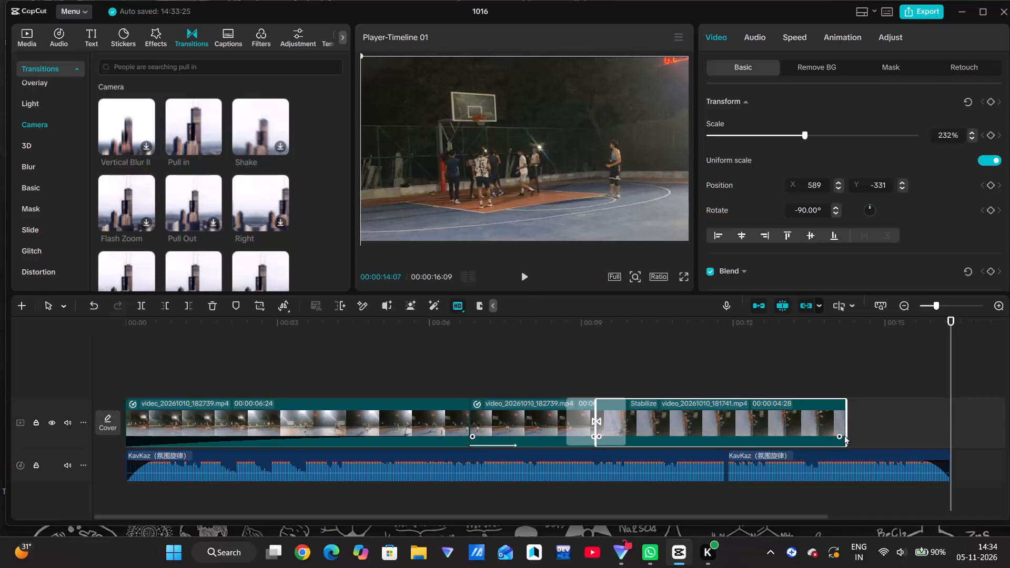
pyautogui.moveTo(844, 435); pyautogui.dragTo(849, 434)
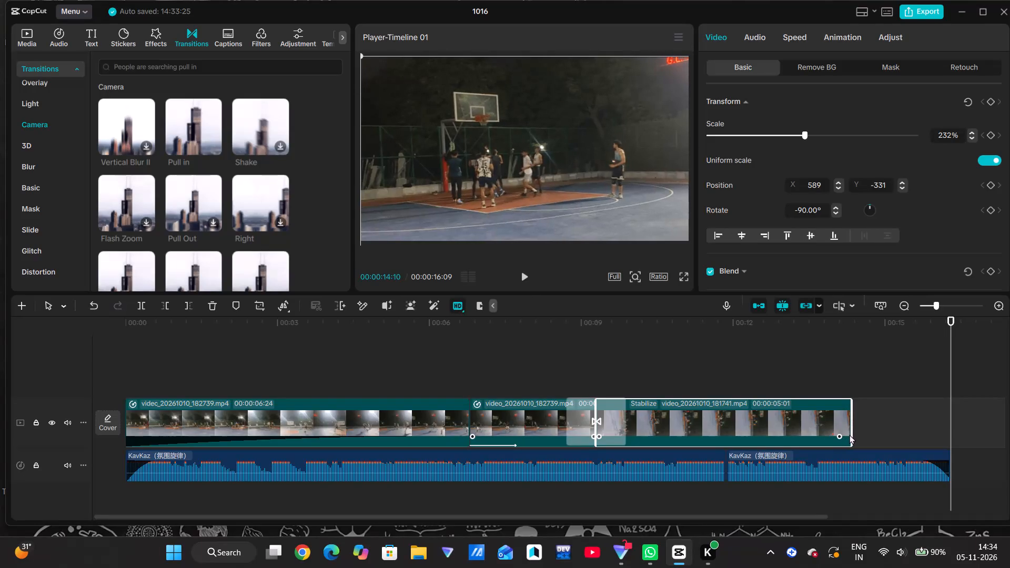
pyautogui.moveTo(849, 434); pyautogui.dragTo(840, 435)
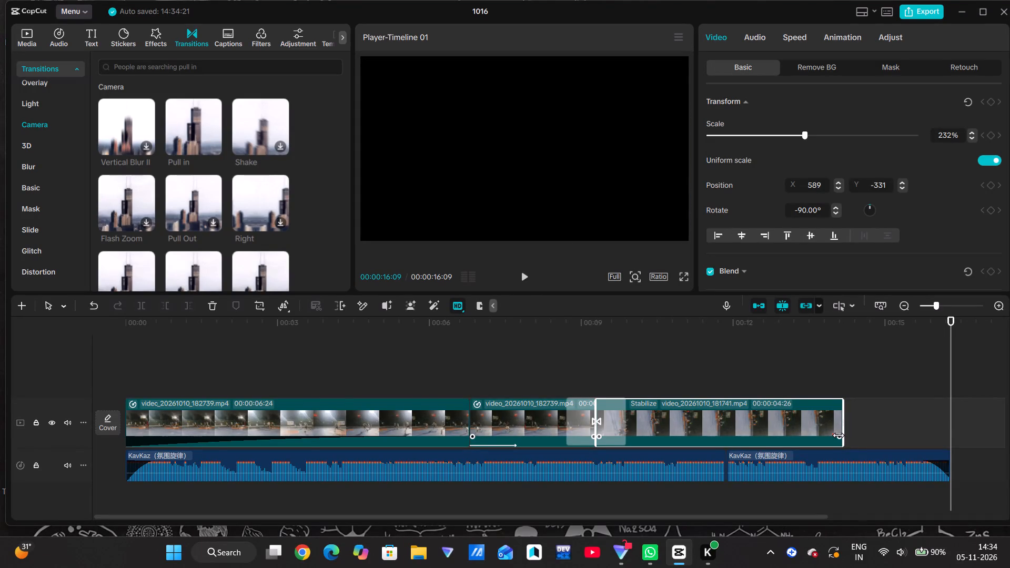
pyautogui.click(838, 435)
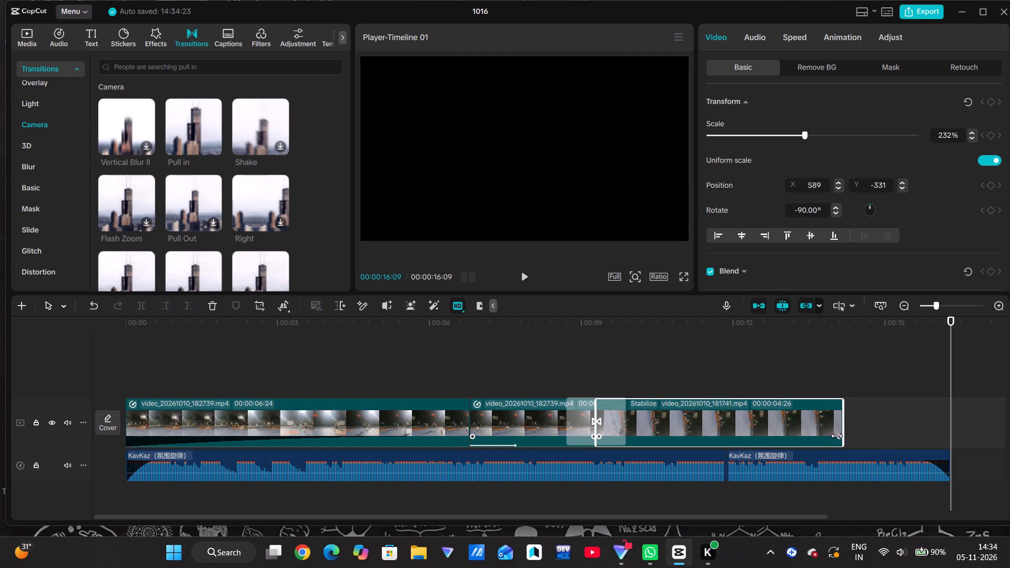
pyautogui.click(836, 437)
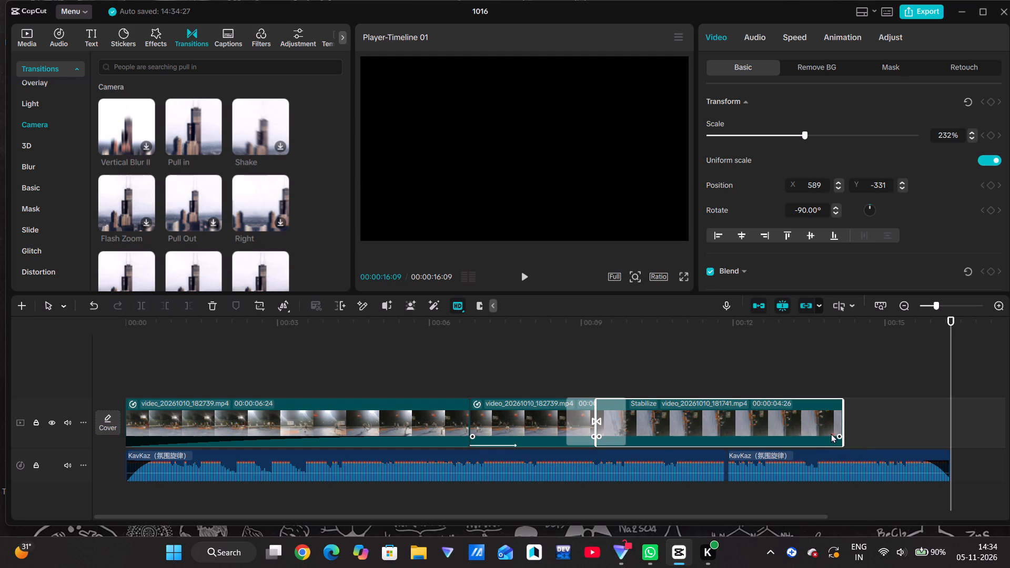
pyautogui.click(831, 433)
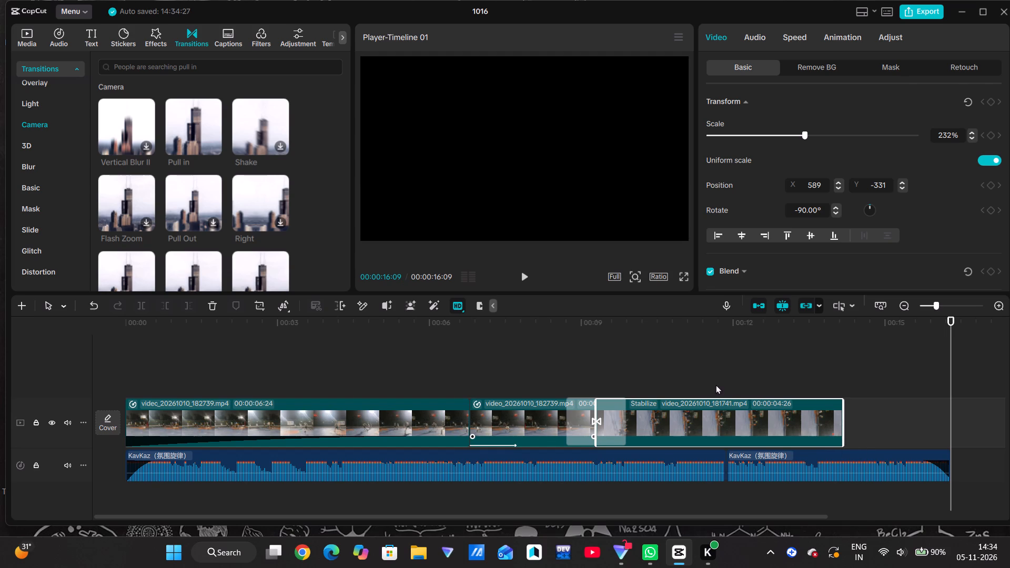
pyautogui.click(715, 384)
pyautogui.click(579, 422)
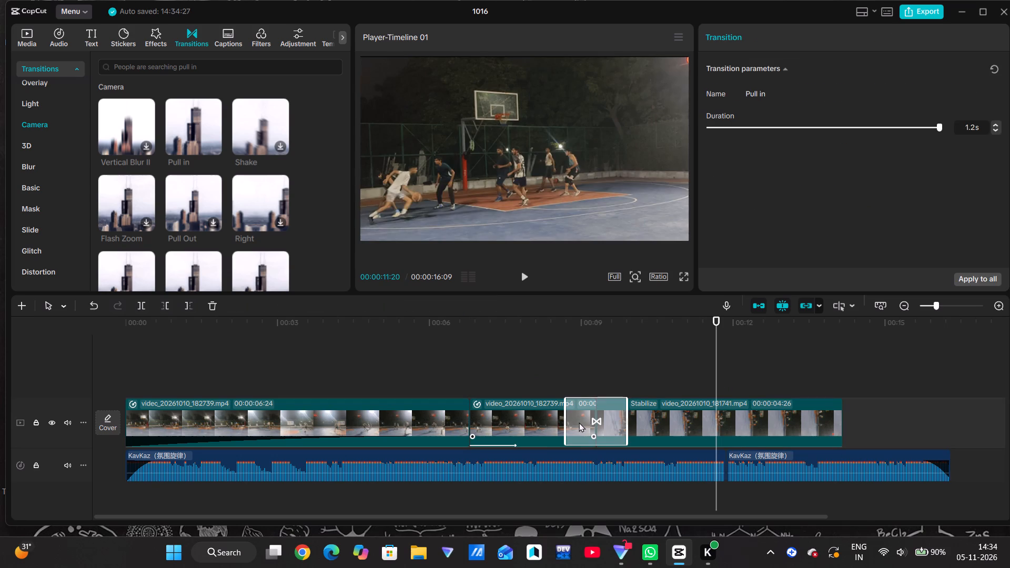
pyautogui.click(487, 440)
# Review the Relight and Auto reframe options of the video_20261010_181741 clip without applying Auto reframe.
pyautogui.click(688, 420)
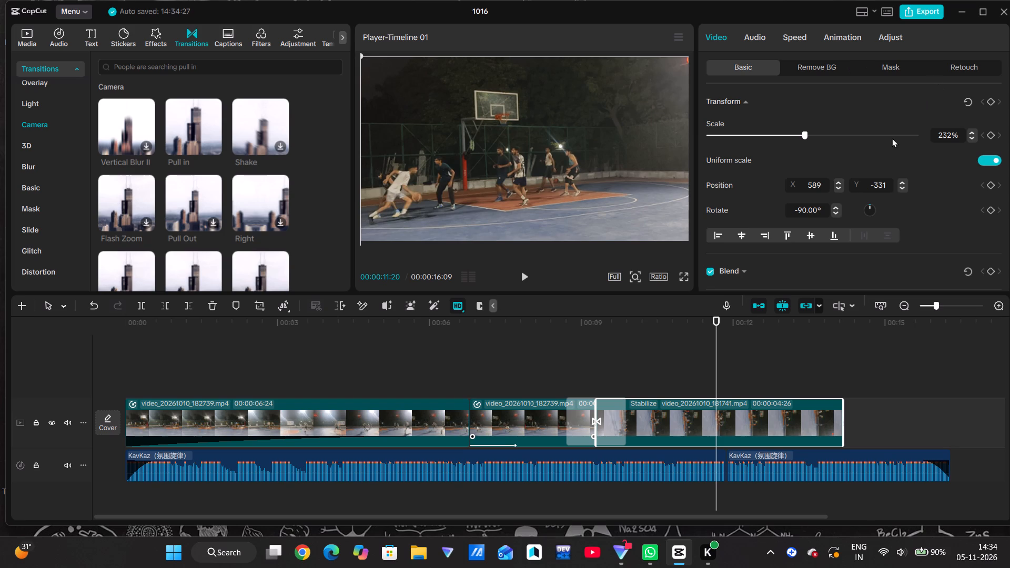
pyautogui.scroll(-3, 873, 180)
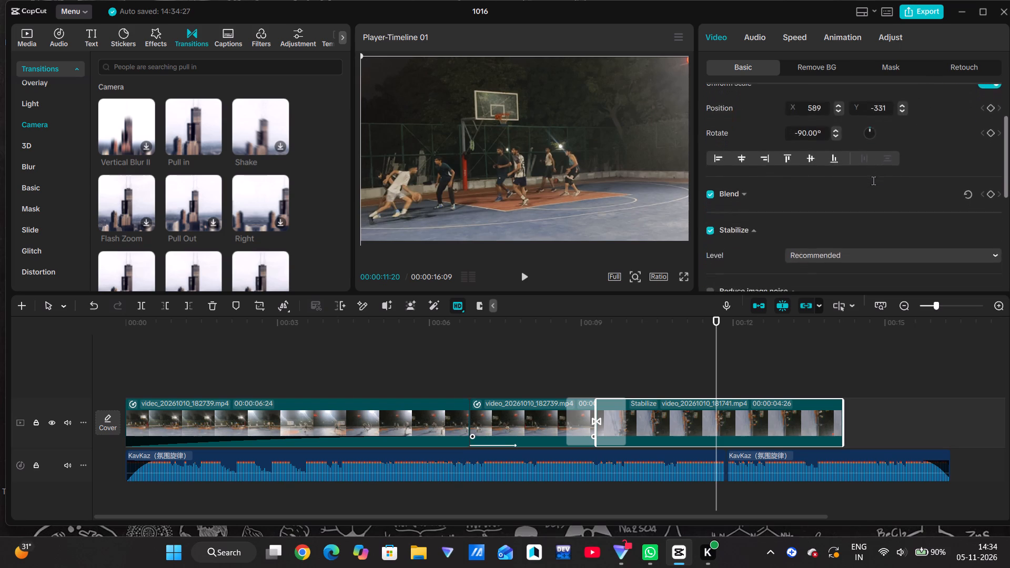
pyautogui.scroll(-5, 873, 180)
pyautogui.click(733, 182)
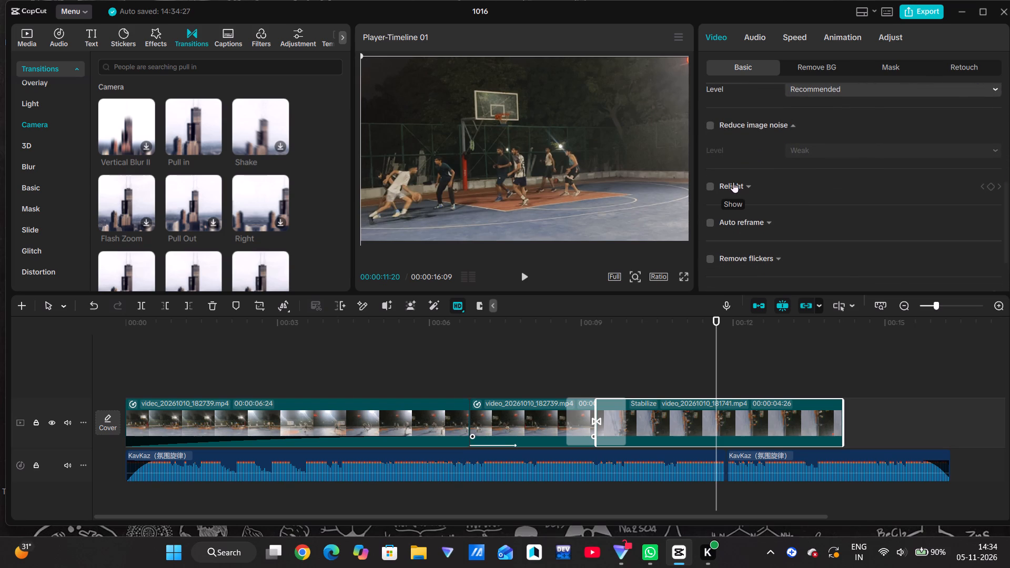
pyautogui.scroll(-1, 746, 191)
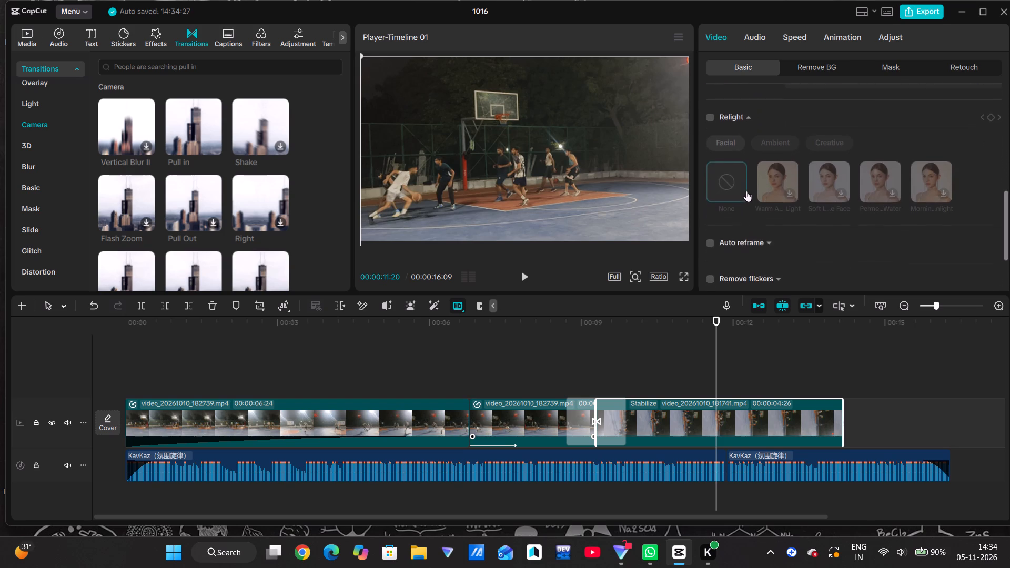
pyautogui.scroll(-2, 746, 191)
pyautogui.click(744, 207)
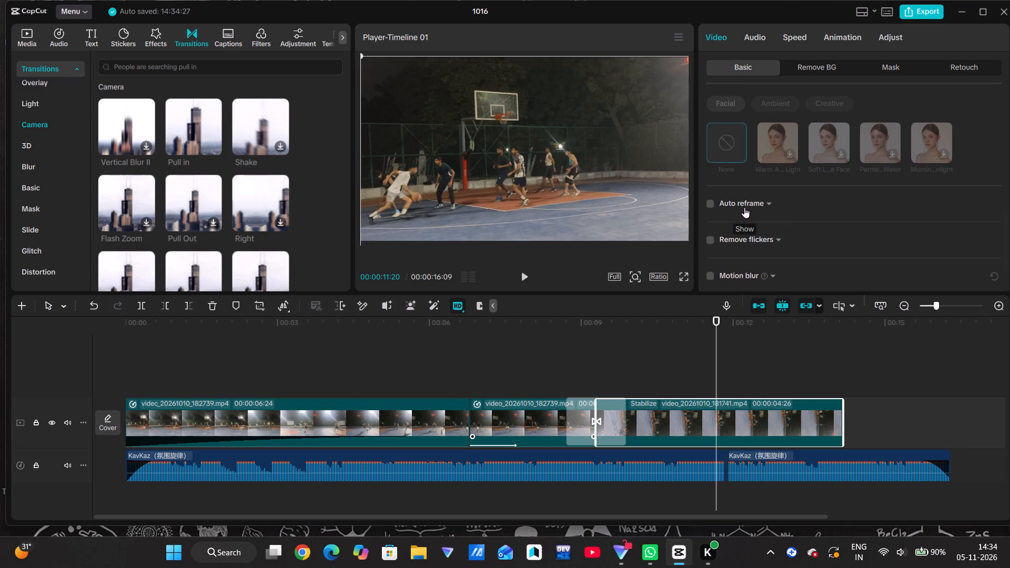
pyautogui.click(705, 201)
pyautogui.click(711, 202)
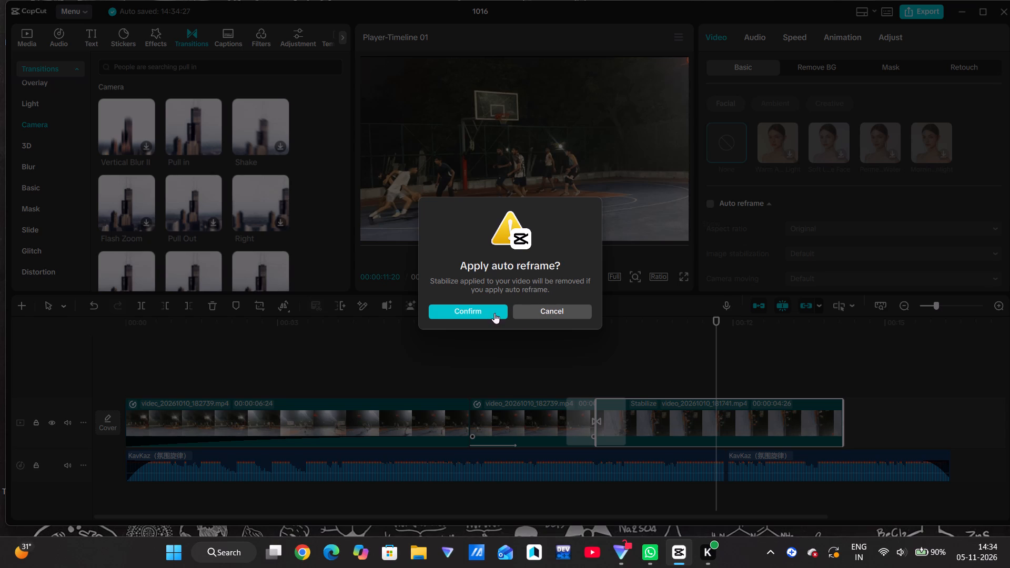
pyautogui.click(520, 311)
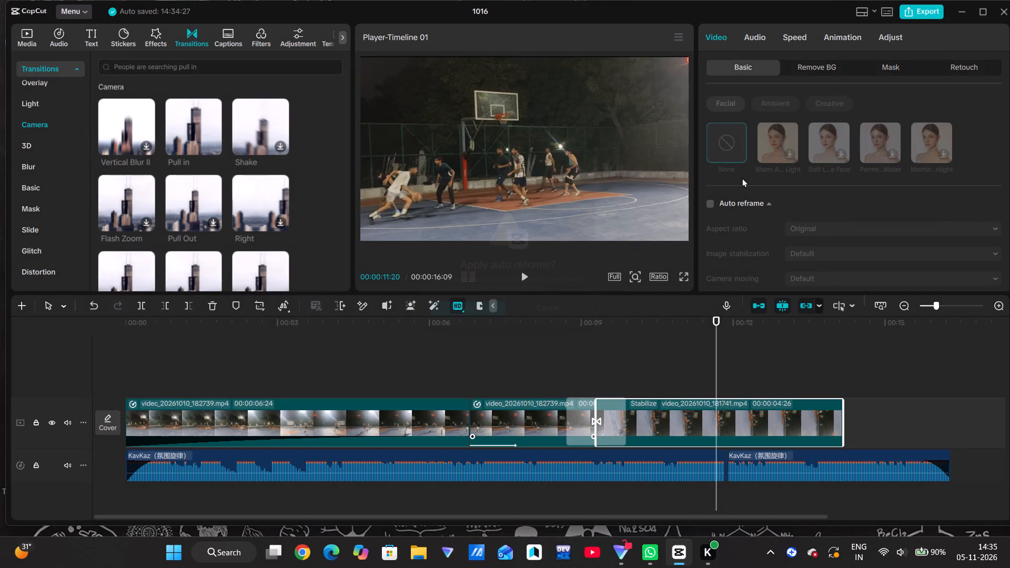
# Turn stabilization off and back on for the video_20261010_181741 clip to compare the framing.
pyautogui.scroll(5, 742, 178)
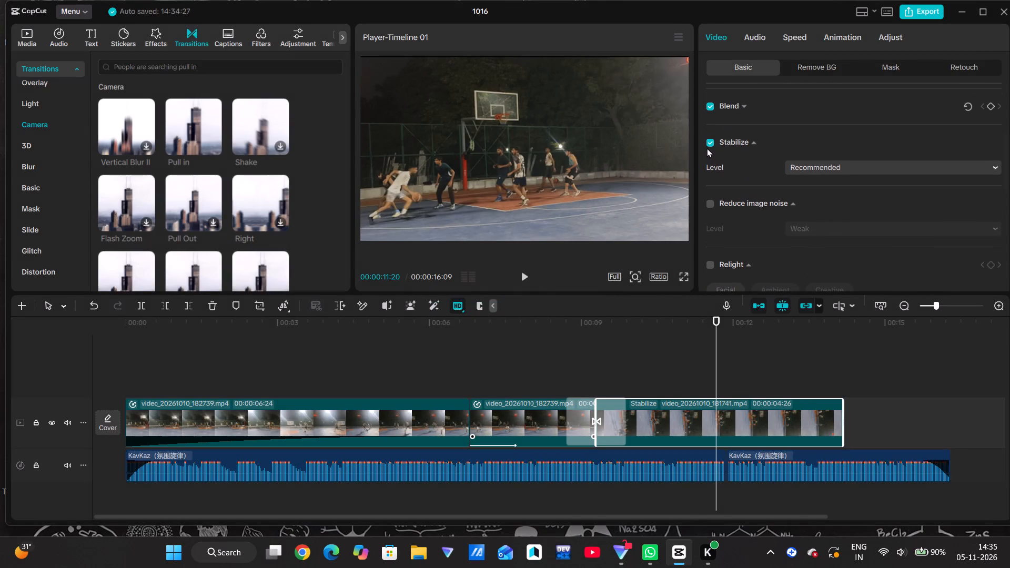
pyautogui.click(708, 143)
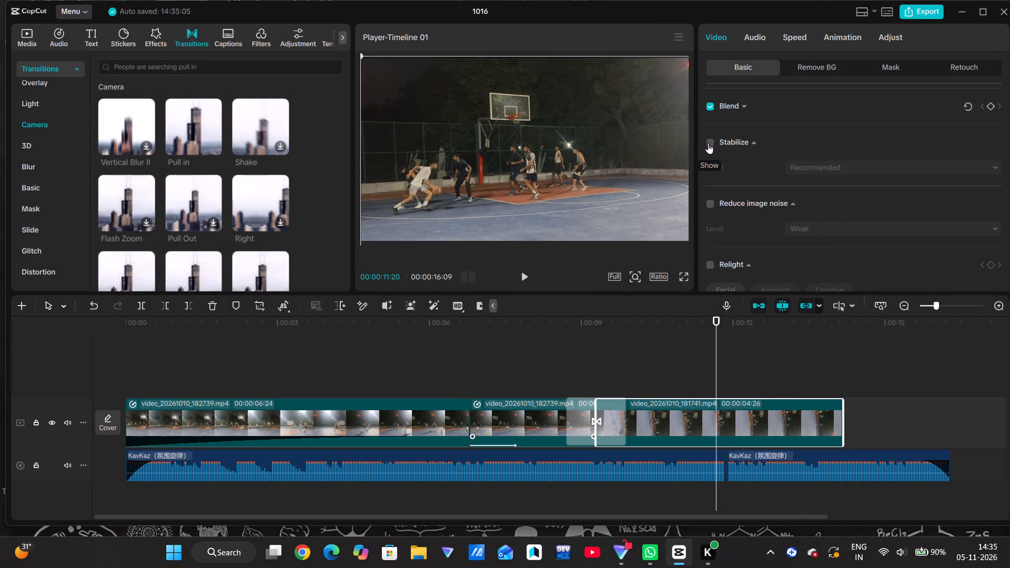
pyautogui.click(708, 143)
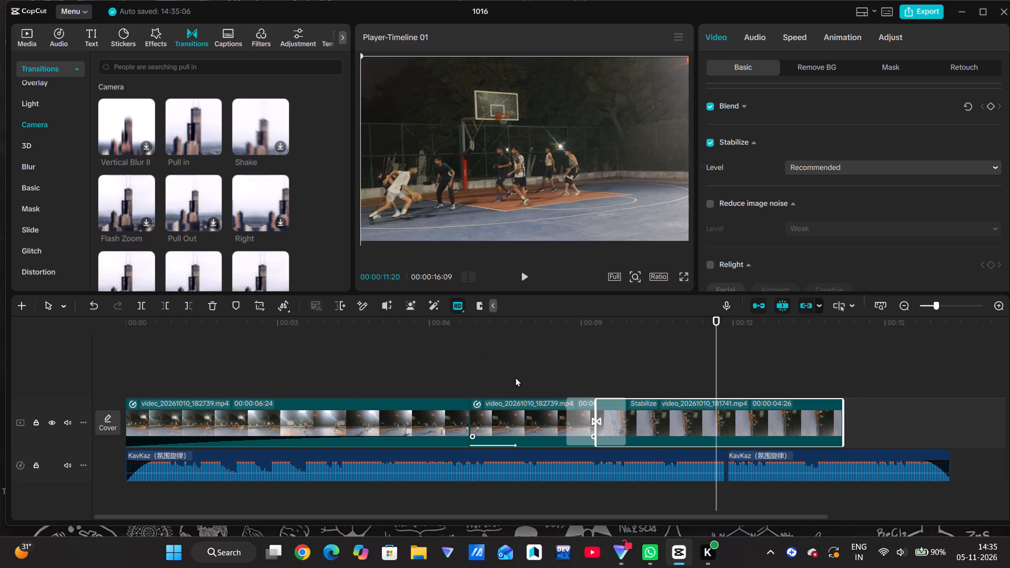
# Play the timeline from 00:00:06:18 through the Pull in transition to the end.
pyautogui.click(460, 368)
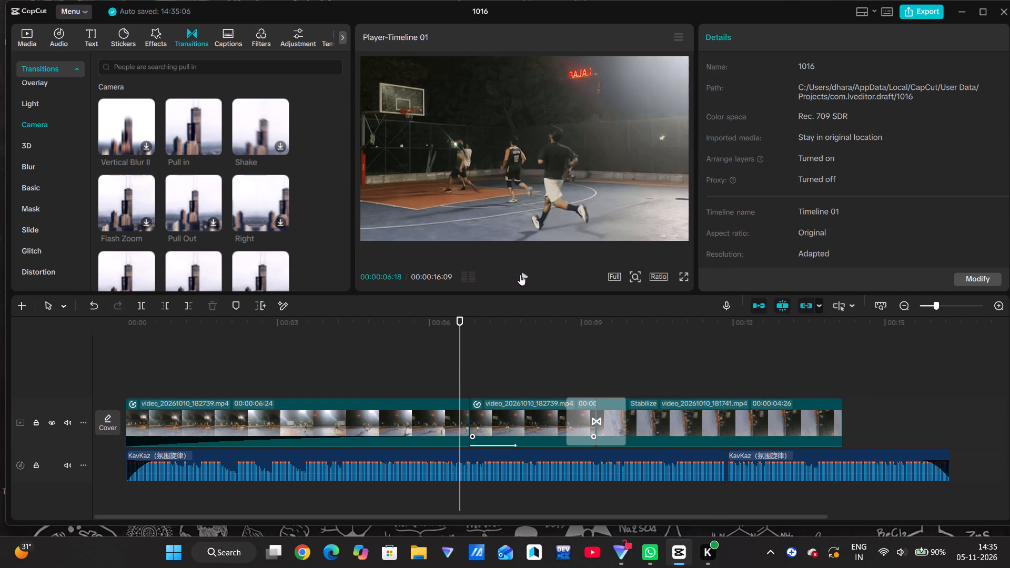
pyautogui.click(521, 275)
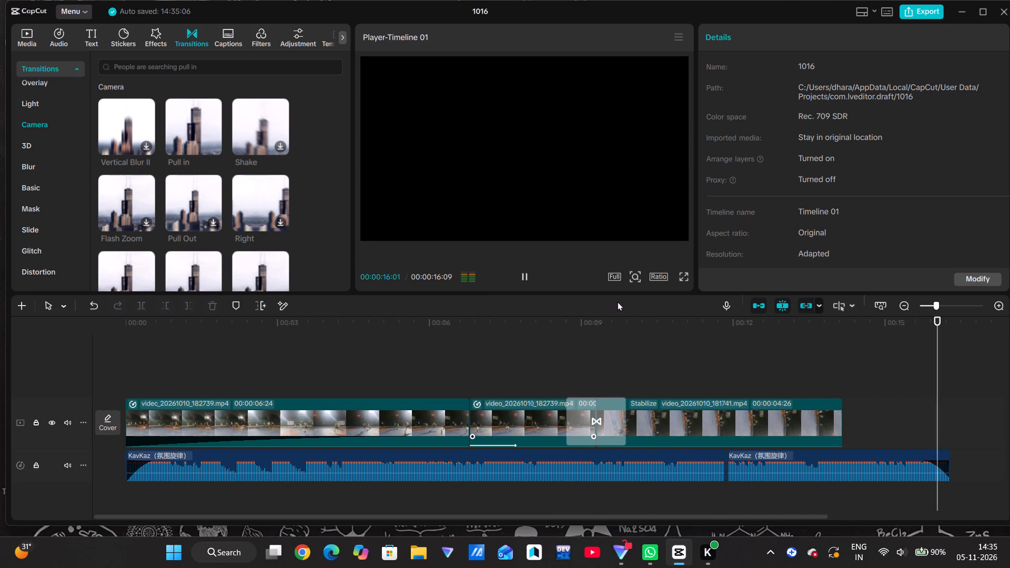
# Trim the end of the second KavKaz music clip to match the end of the video at 00:00:14:05.
pyautogui.click(953, 468)
pyautogui.click(949, 461)
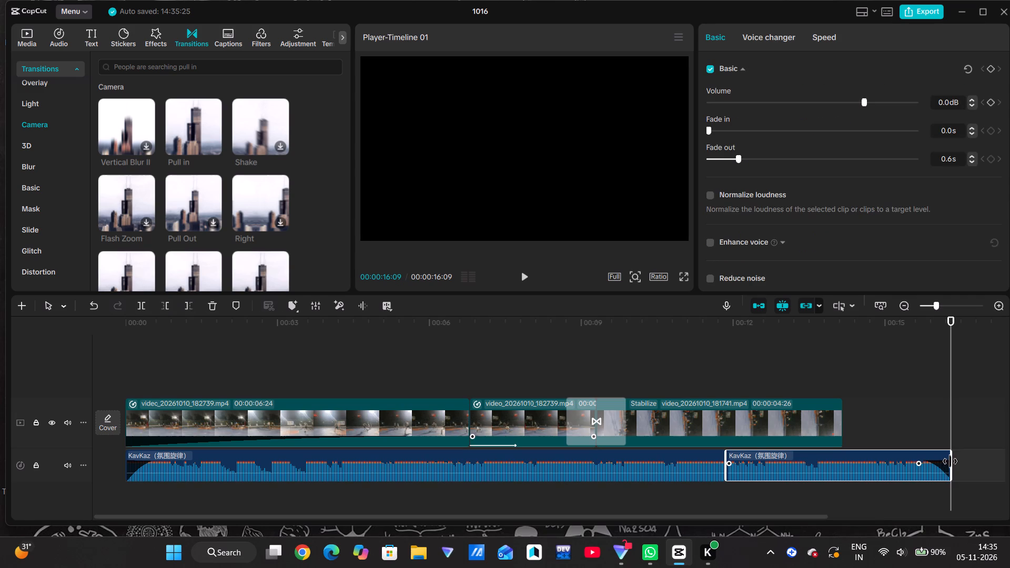
pyautogui.moveTo(951, 461); pyautogui.dragTo(842, 475)
pyautogui.click(891, 428)
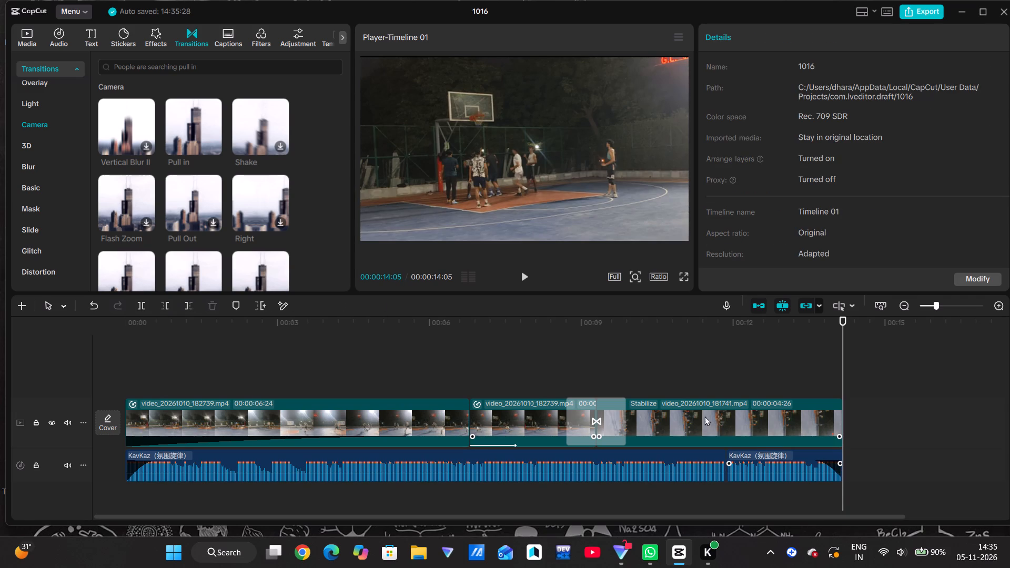
# Look through the trending video effects and the Mask, Retouch, Animation and Speed options for the video_20261010_181741 clip.
pyautogui.click(625, 423)
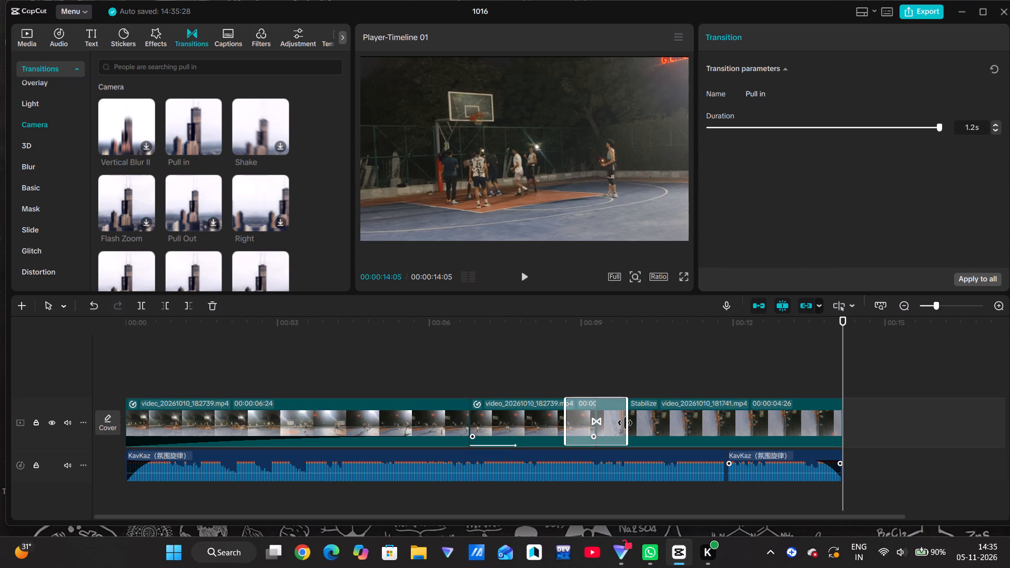
pyautogui.click(699, 418)
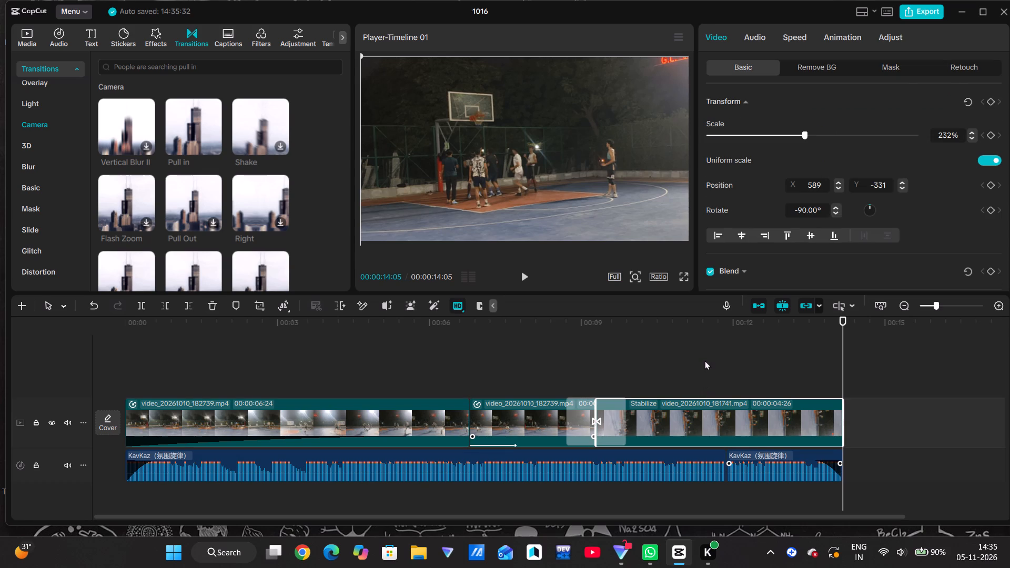
pyautogui.click(704, 360)
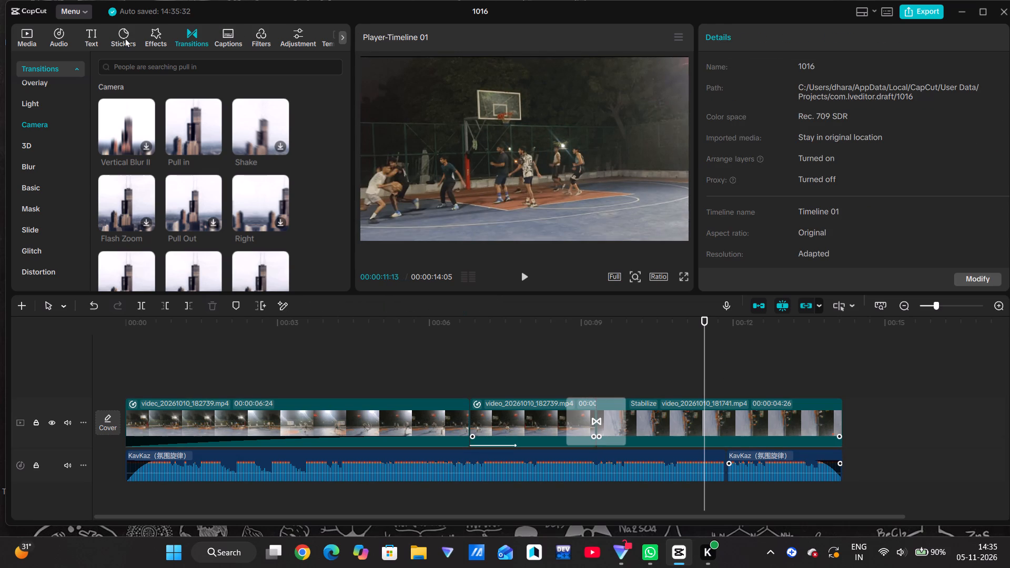
pyautogui.hscroll(-2, 210, 39)
pyautogui.click(345, 32)
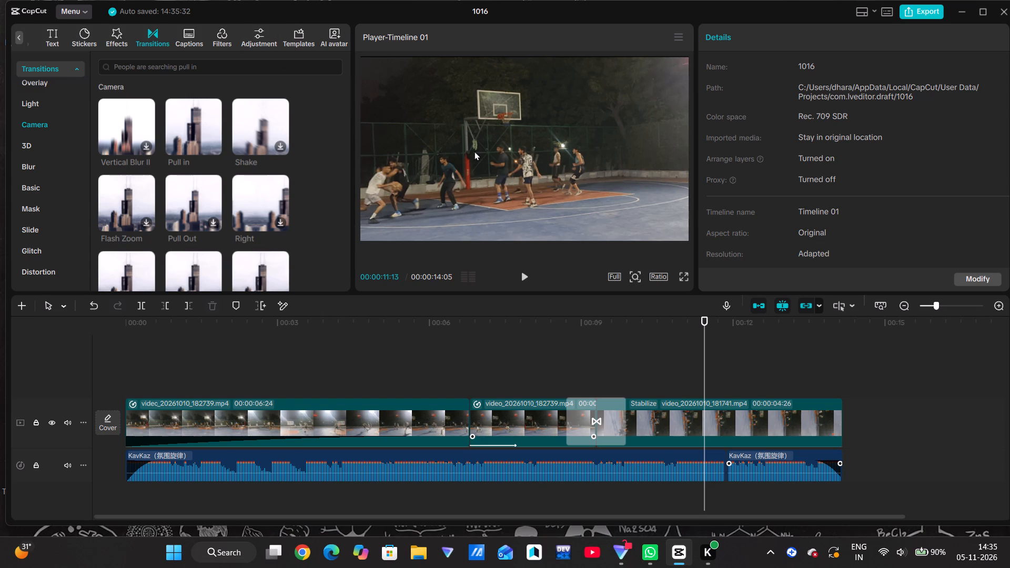
pyautogui.click(116, 35)
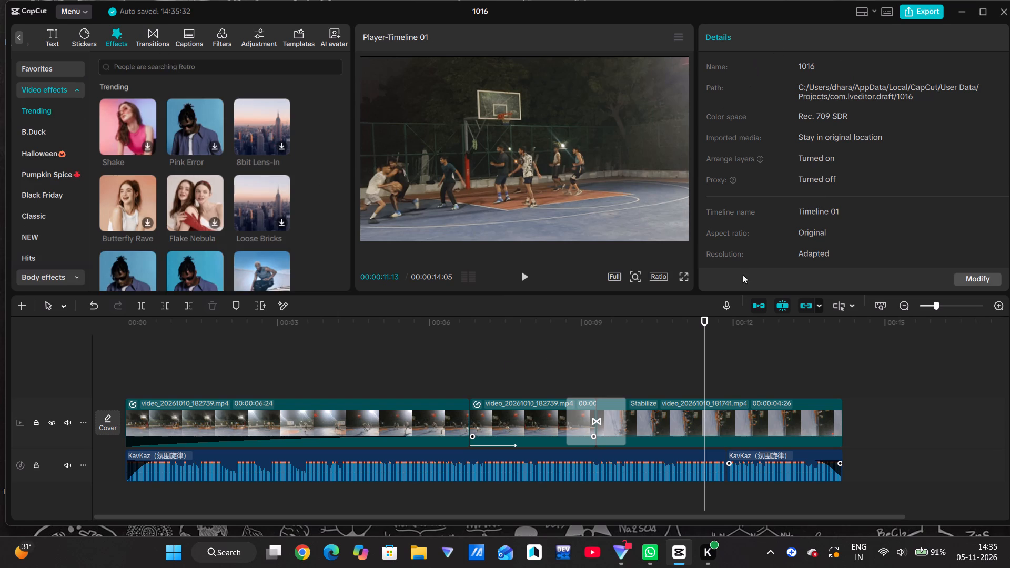
pyautogui.click(732, 409)
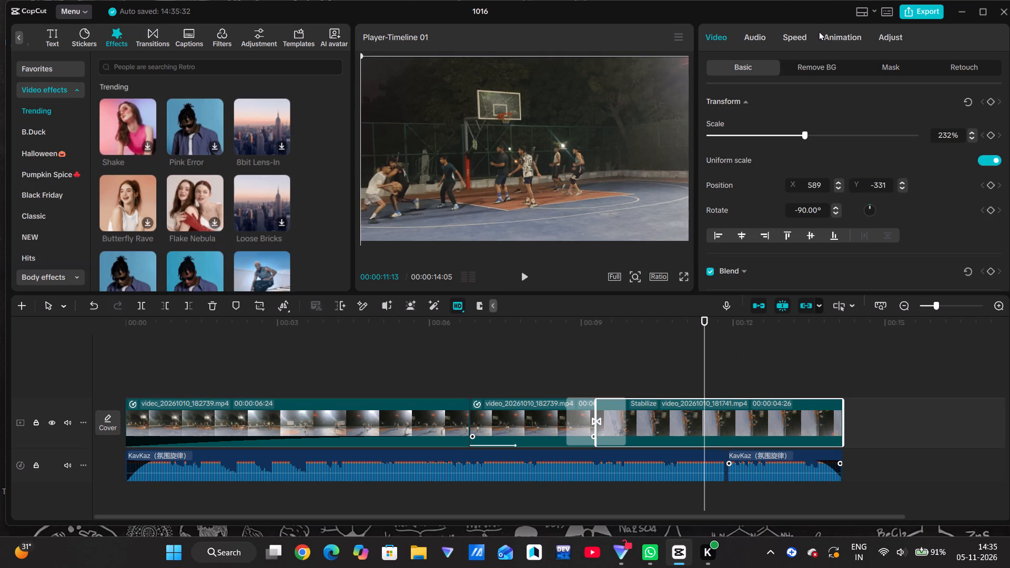
pyautogui.click(899, 68)
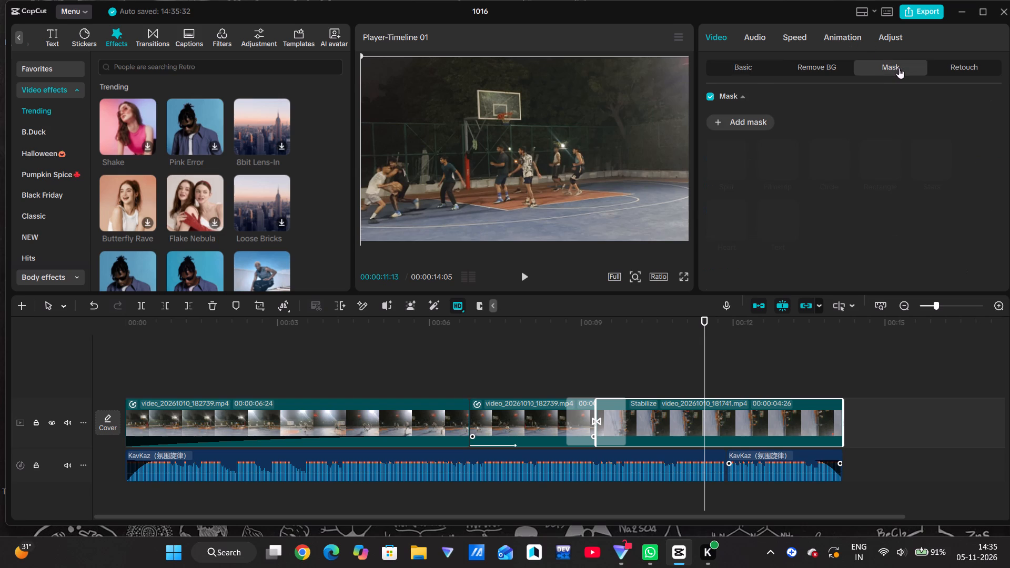
pyautogui.click(965, 68)
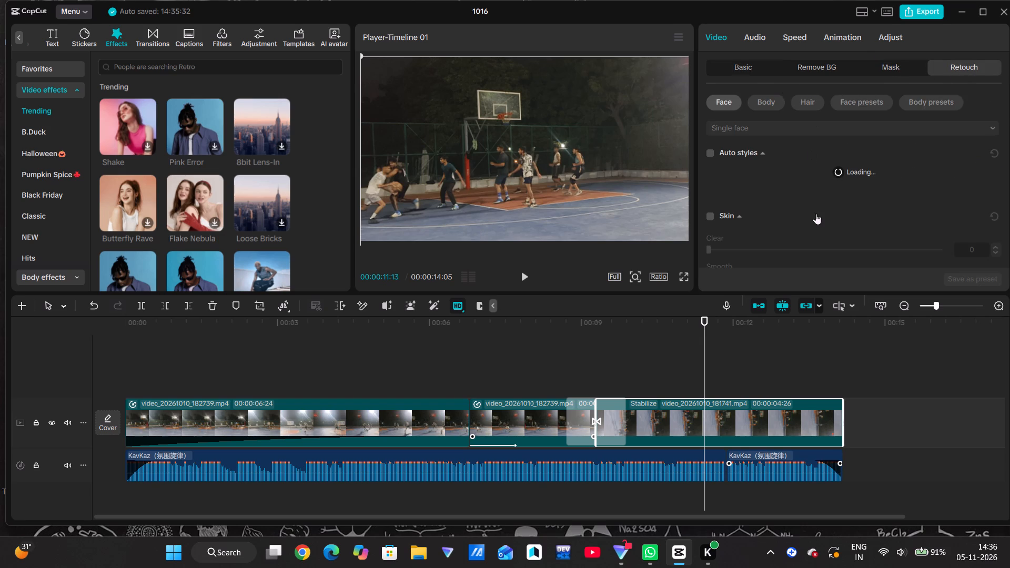
pyautogui.scroll(6, 816, 214)
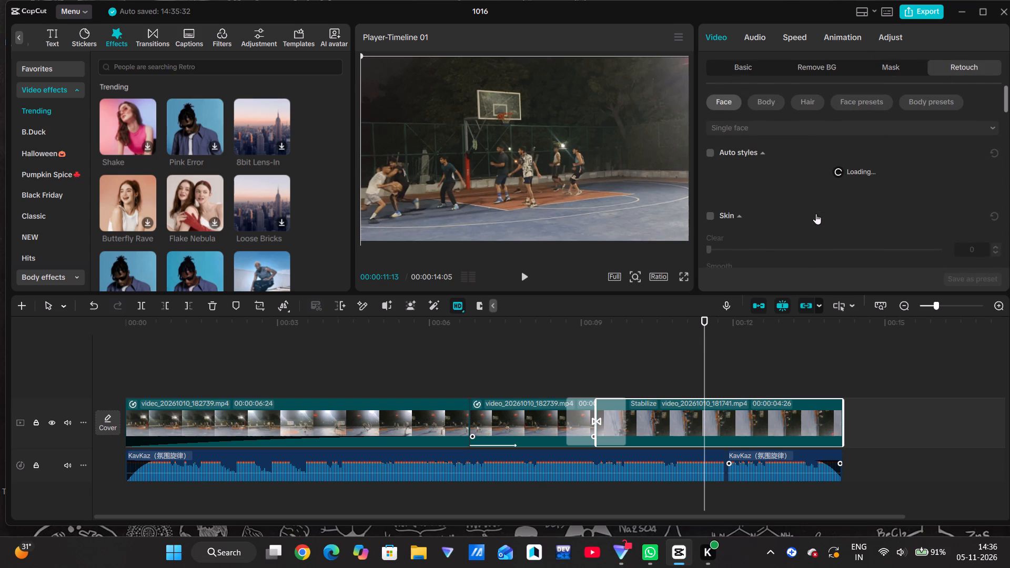
pyautogui.scroll(2, 816, 214)
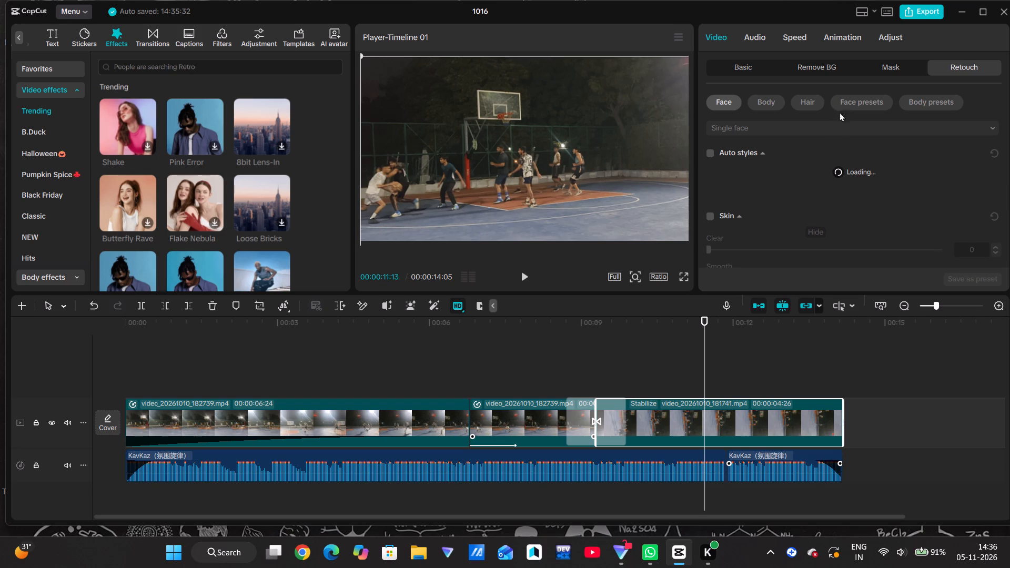
pyautogui.click(843, 33)
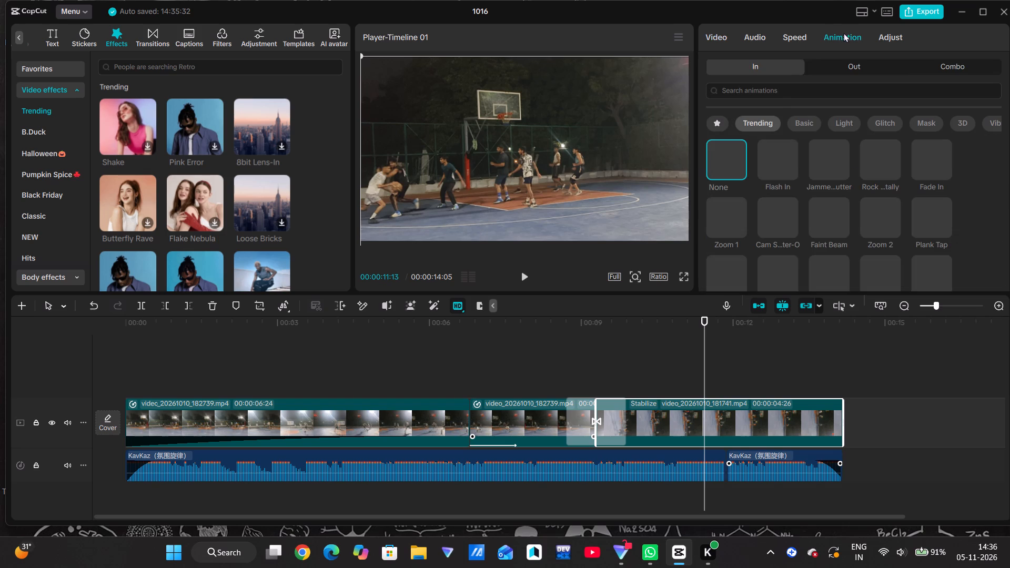
pyautogui.click(791, 38)
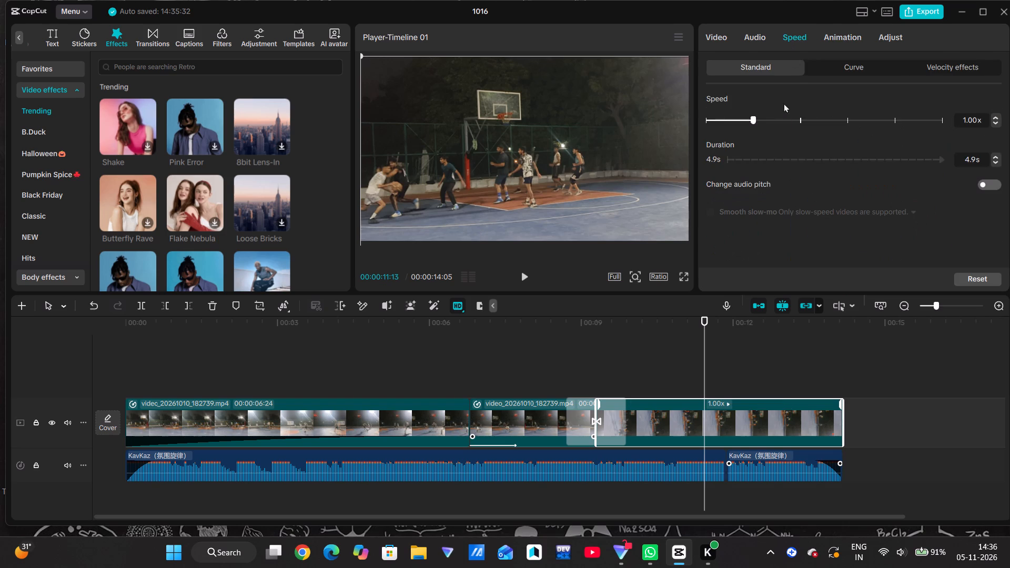
pyautogui.click(698, 427)
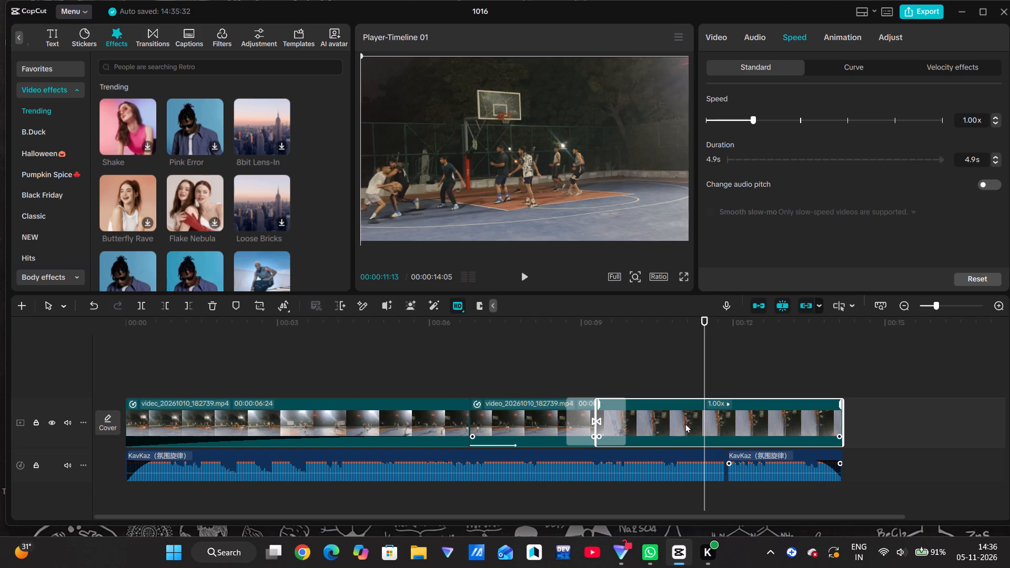
pyautogui.click(683, 423)
# Play from 00:00:11:04 to 00:00:12:12, then return the playhead to the join between the music clips at 00:00:11:26.
pyautogui.click(690, 366)
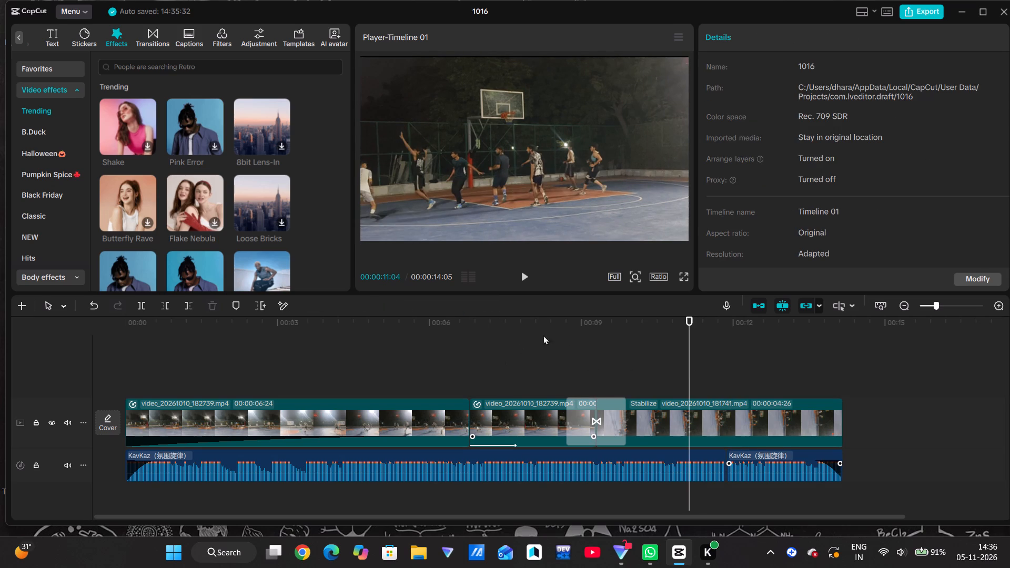
pyautogui.click(523, 281)
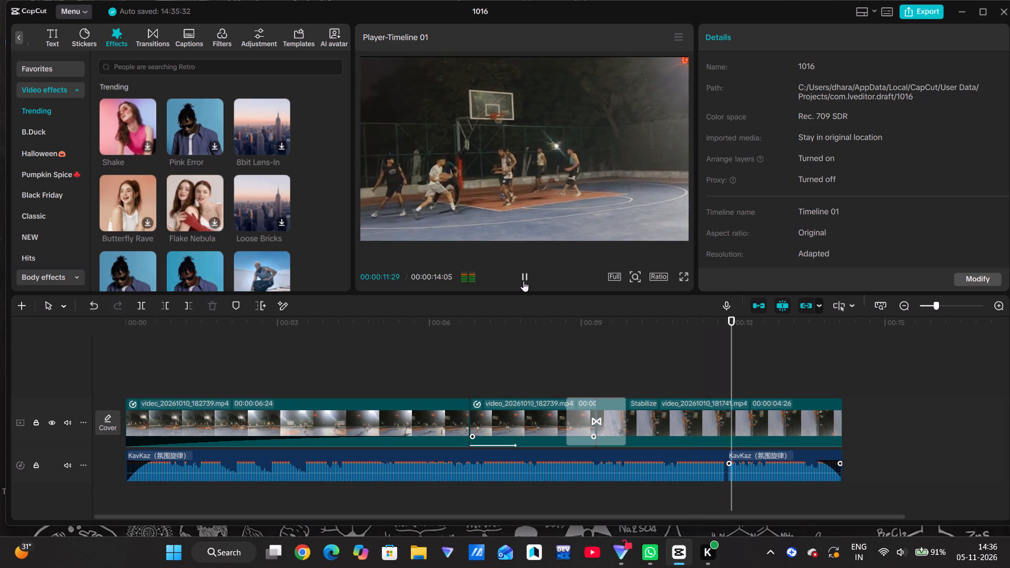
pyautogui.click(523, 281)
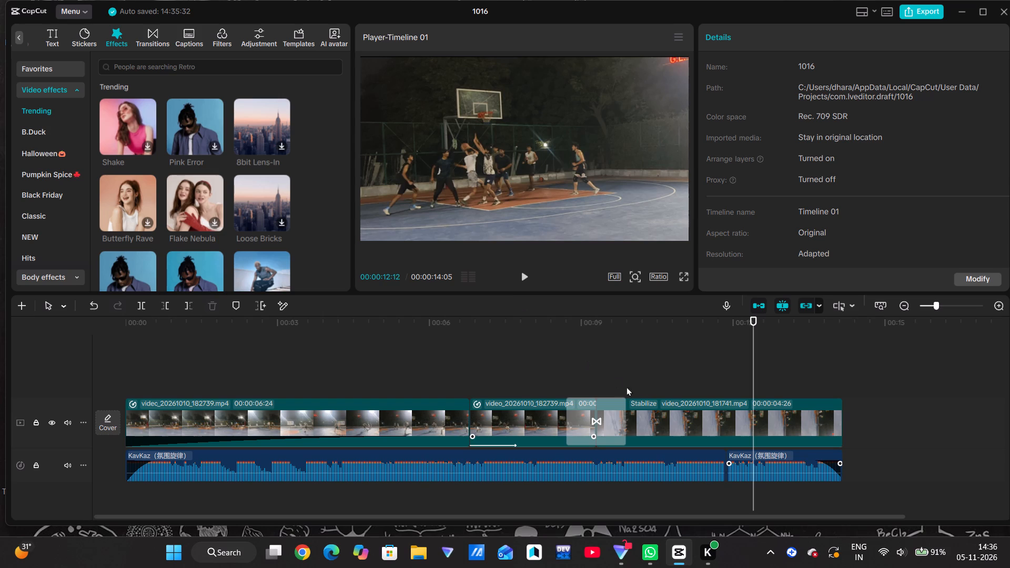
pyautogui.click(729, 381)
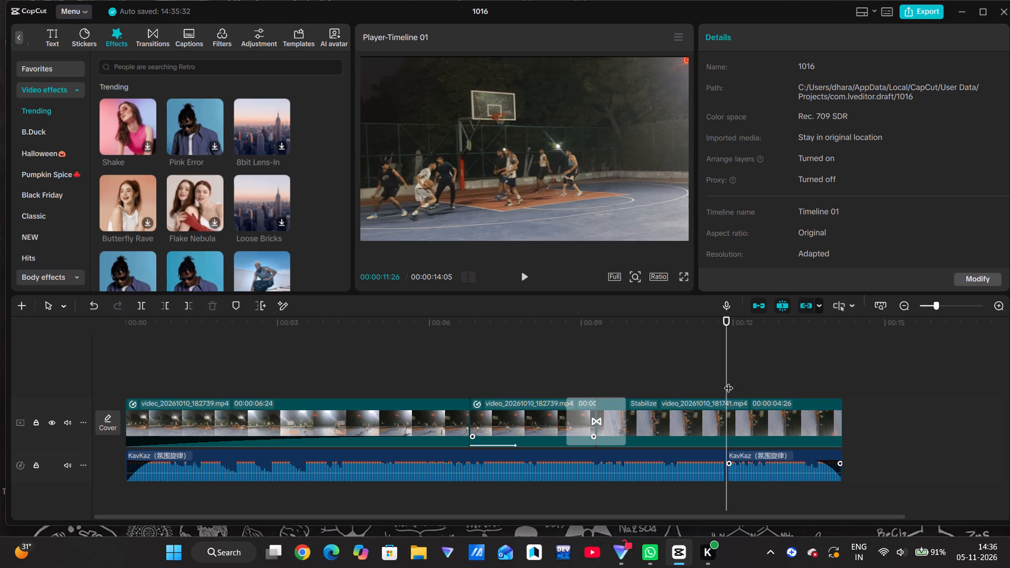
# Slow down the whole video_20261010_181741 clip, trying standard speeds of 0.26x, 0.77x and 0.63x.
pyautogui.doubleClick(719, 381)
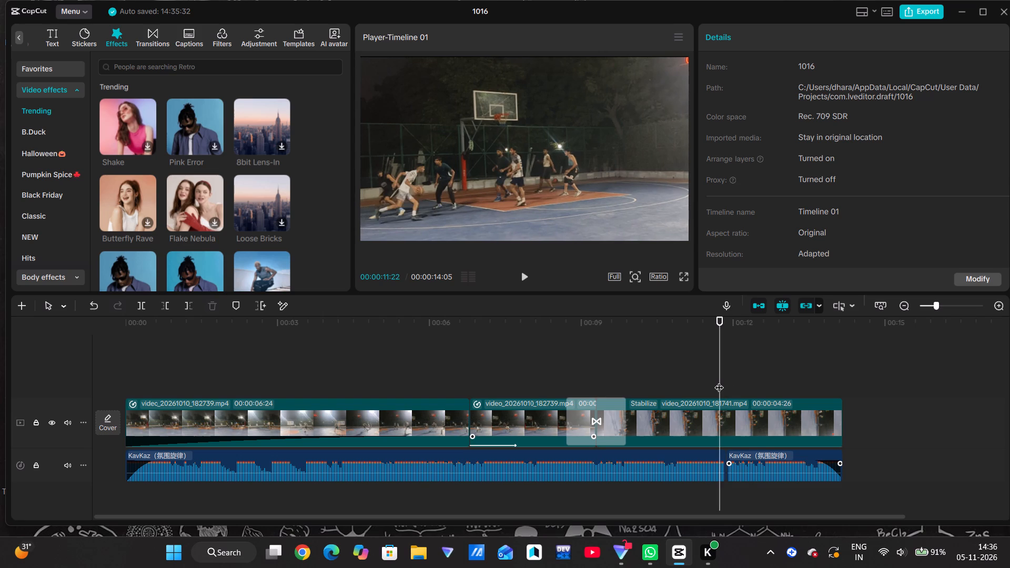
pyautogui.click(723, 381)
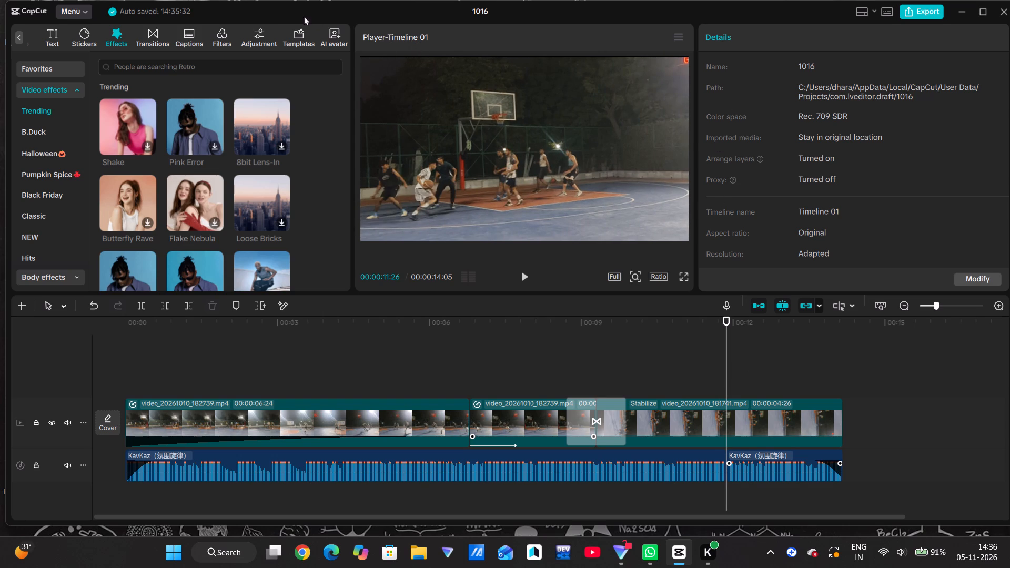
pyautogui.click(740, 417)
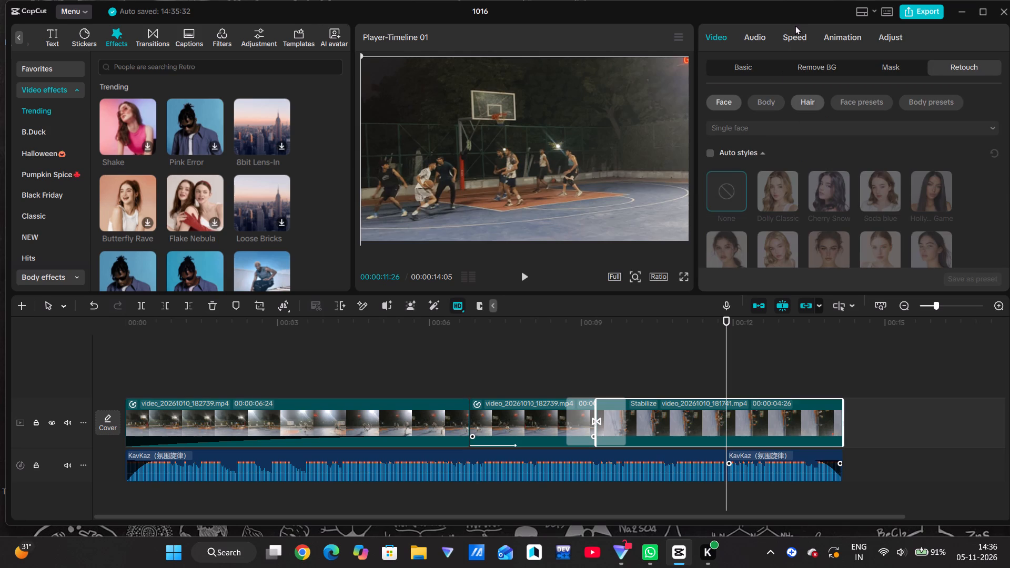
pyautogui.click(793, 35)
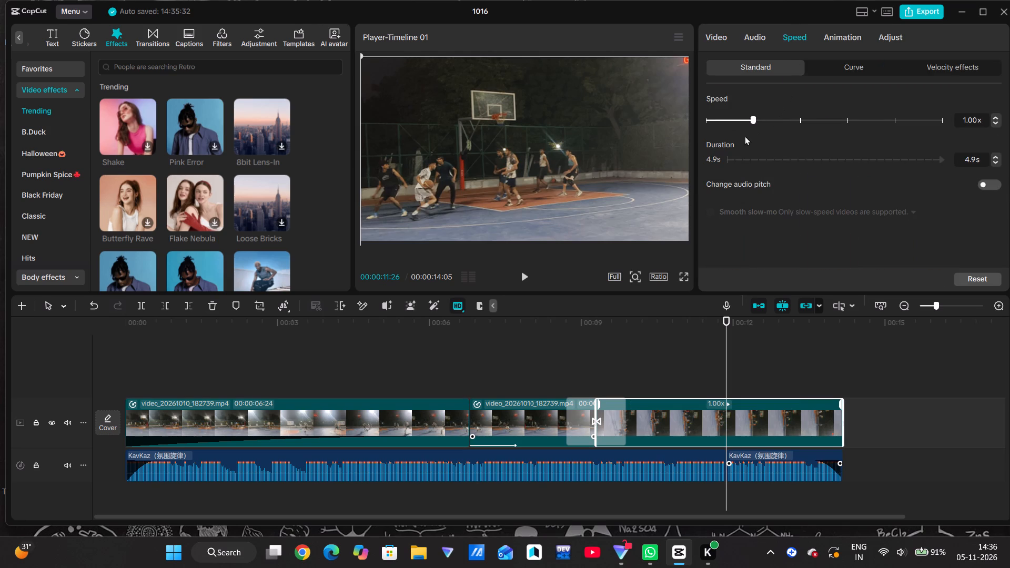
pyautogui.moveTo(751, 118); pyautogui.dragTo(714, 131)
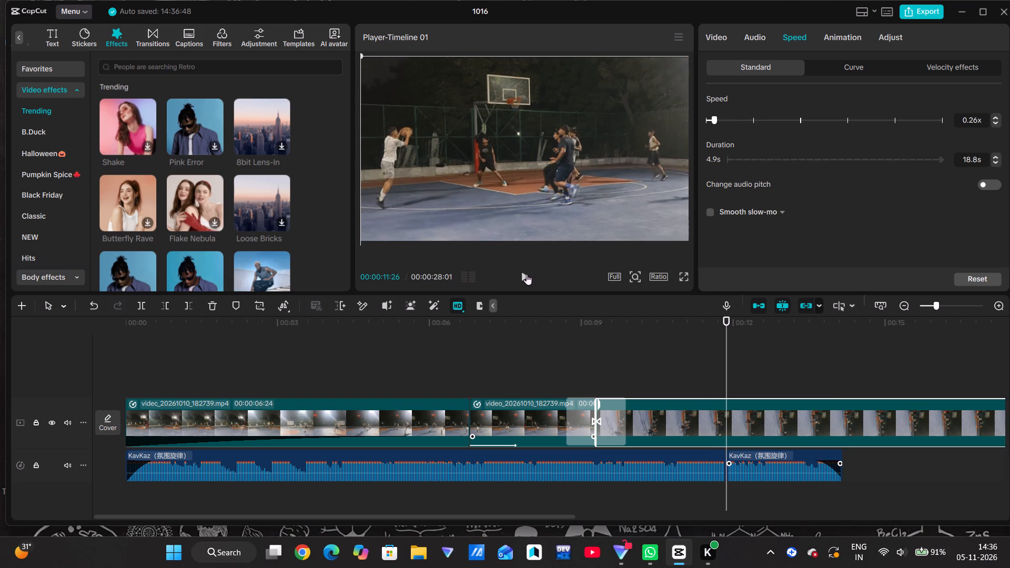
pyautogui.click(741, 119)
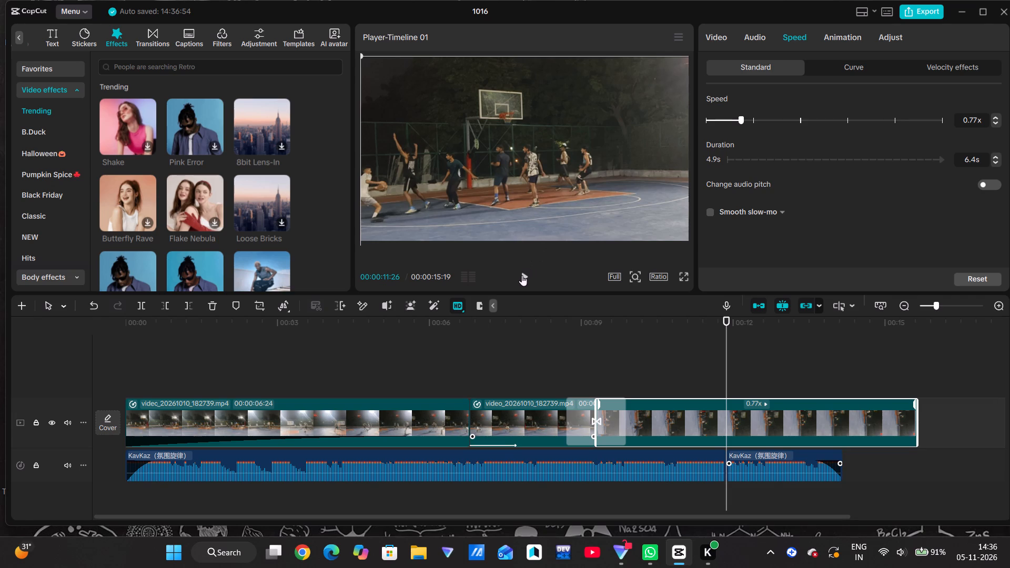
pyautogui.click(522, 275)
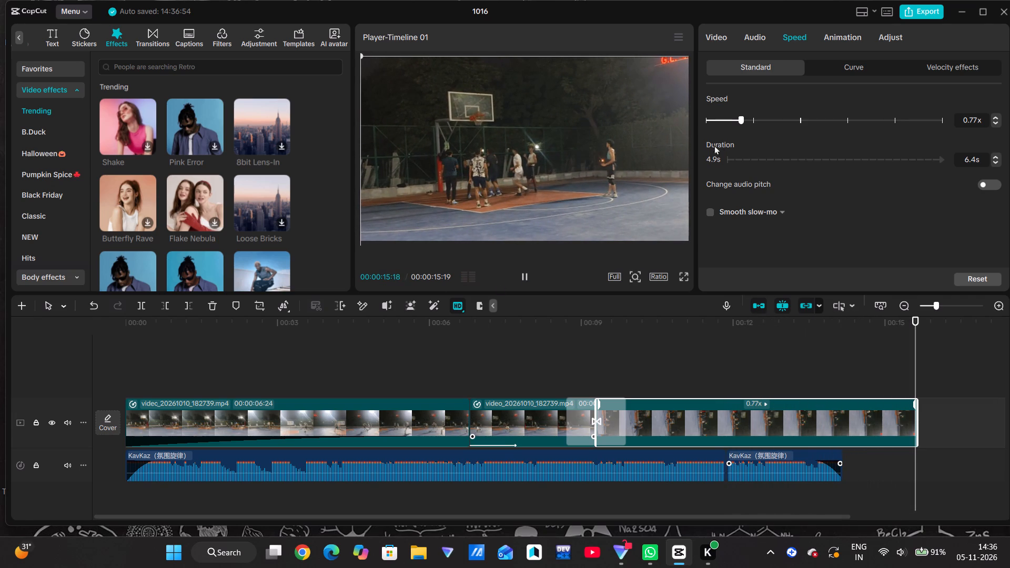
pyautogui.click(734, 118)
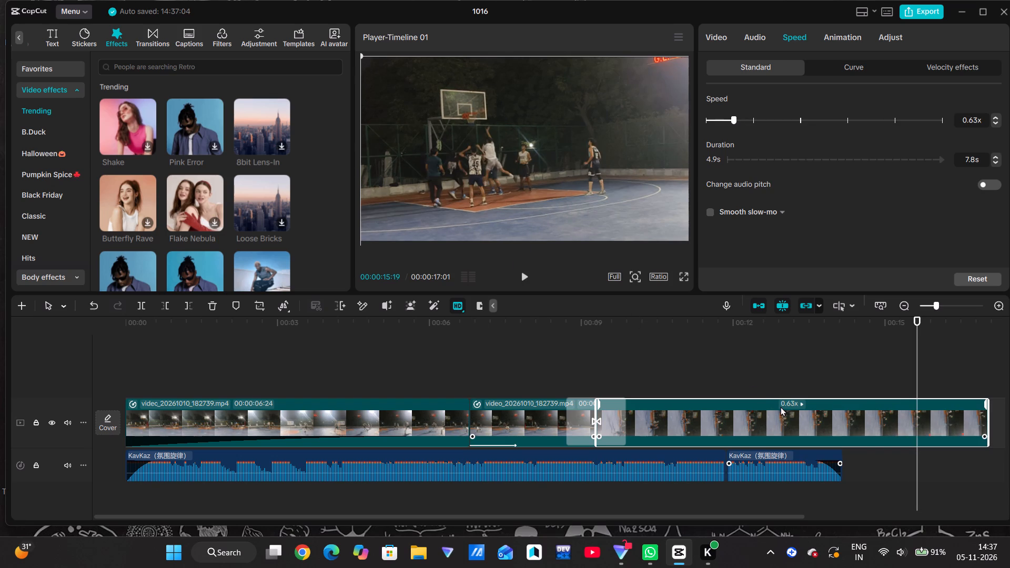
# Play the slowed video_20261010_181741 clip from 00:00:11:24 to the end of the video.
pyautogui.click(786, 381)
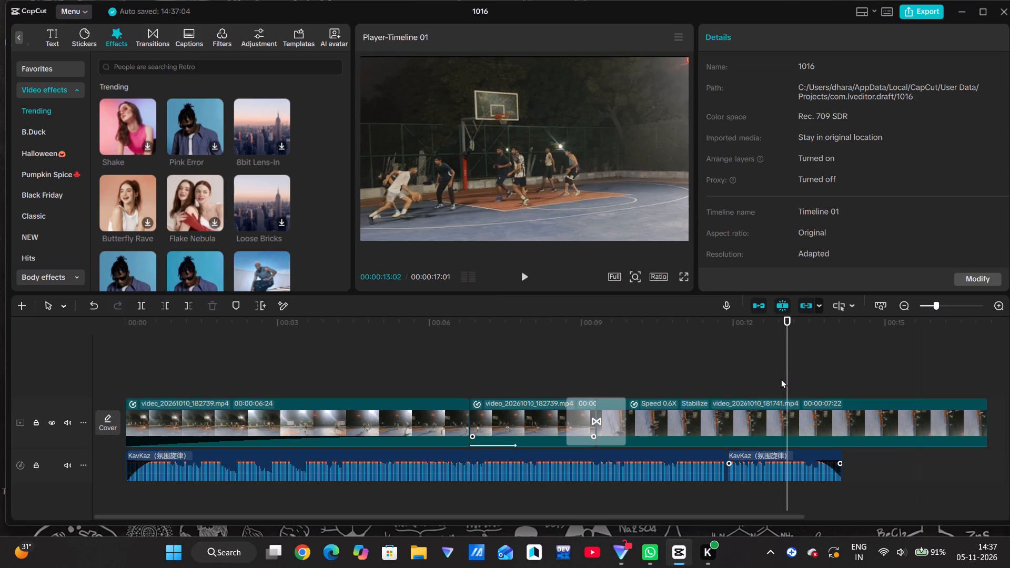
pyautogui.click(722, 382)
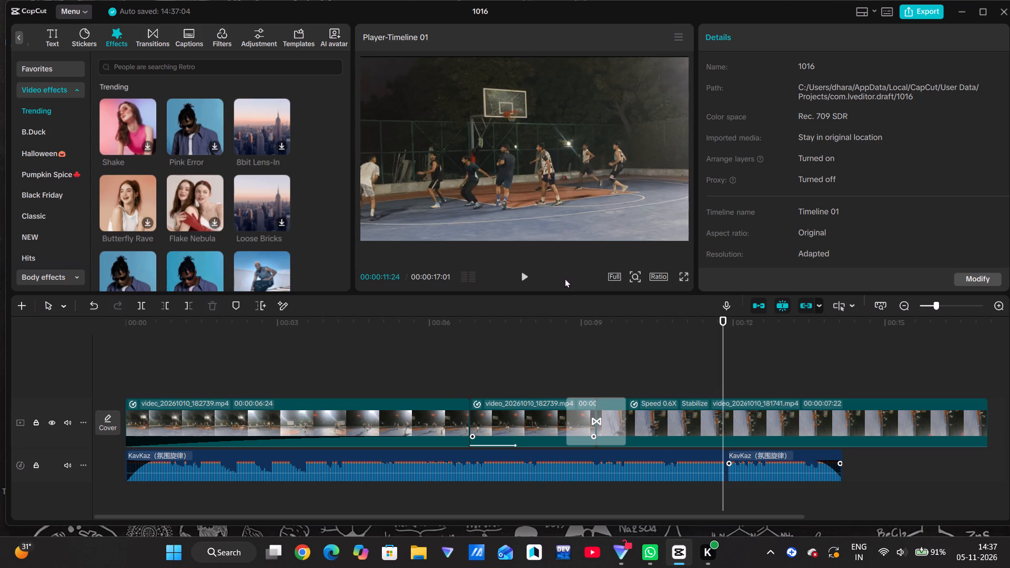
pyautogui.click(524, 271)
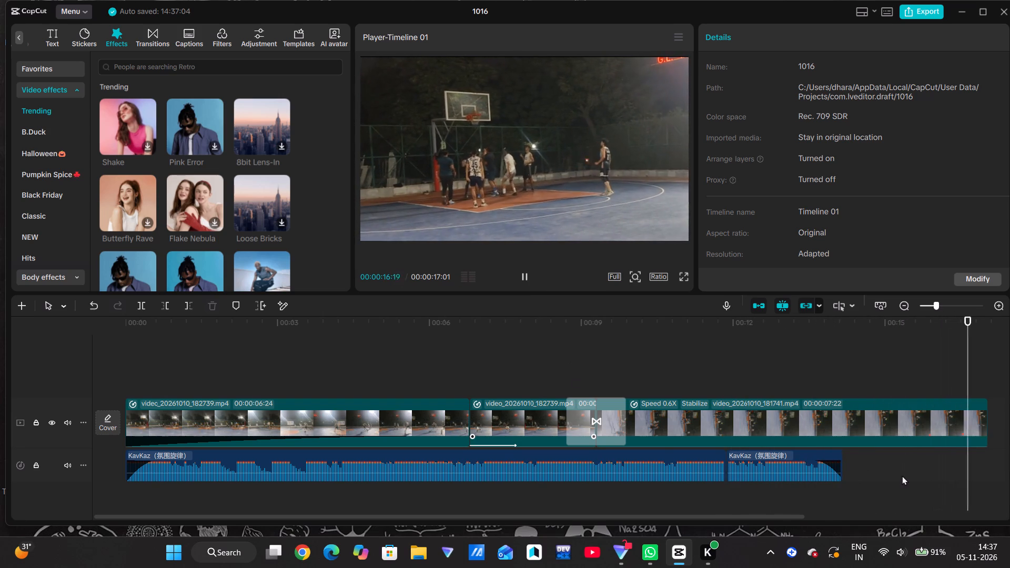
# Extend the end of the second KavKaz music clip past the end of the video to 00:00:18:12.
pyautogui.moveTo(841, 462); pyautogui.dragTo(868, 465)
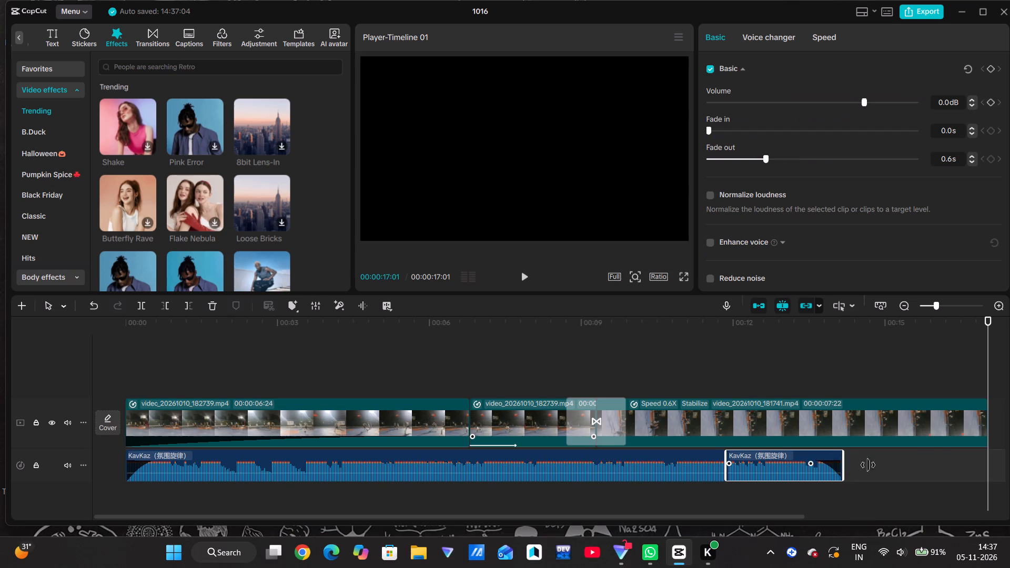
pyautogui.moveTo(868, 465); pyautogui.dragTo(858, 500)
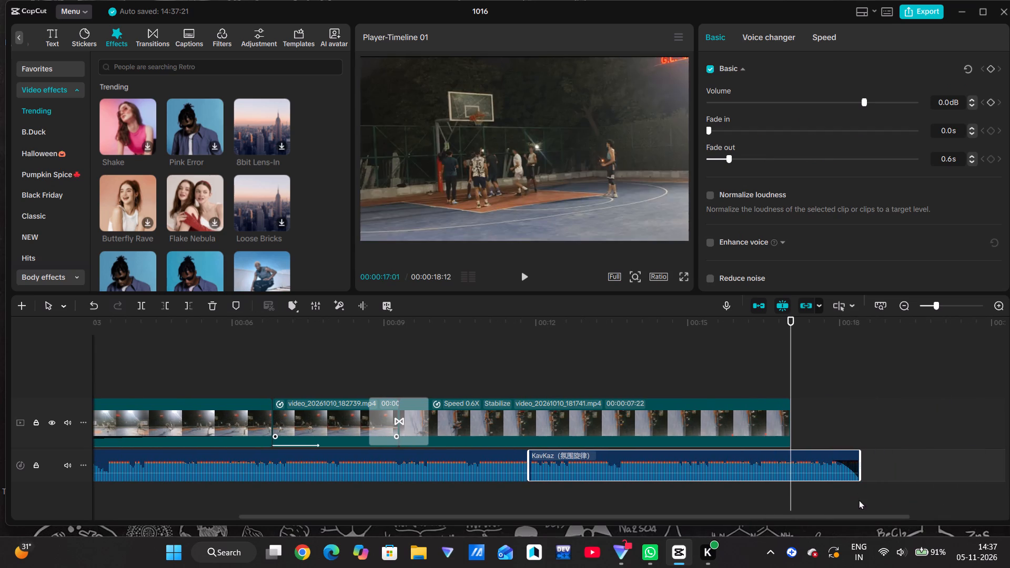
# Place the playhead at 00:00:11:23, just before the join between the two KavKaz music clips.
pyautogui.click(623, 361)
pyautogui.click(570, 356)
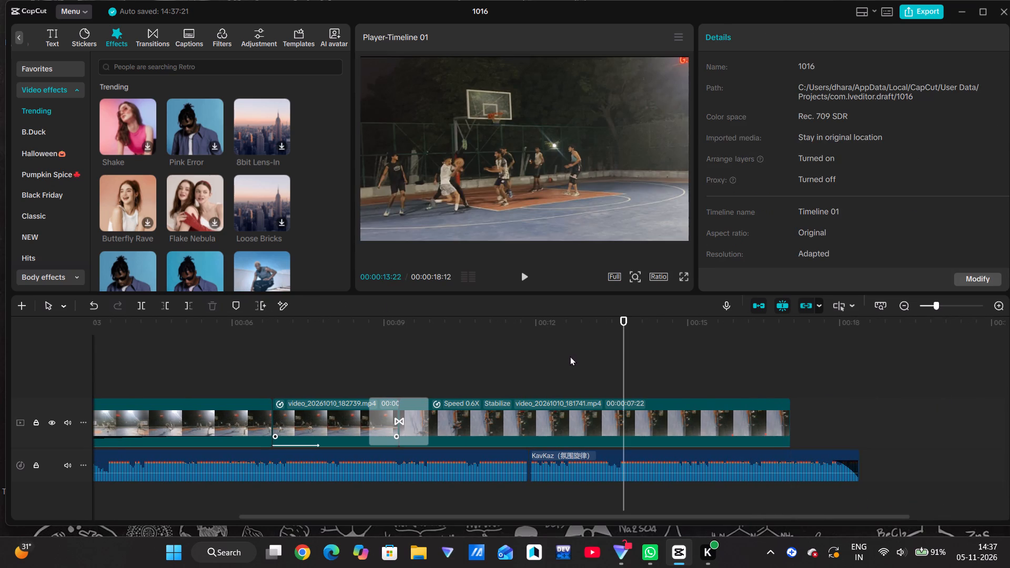
pyautogui.click(524, 351)
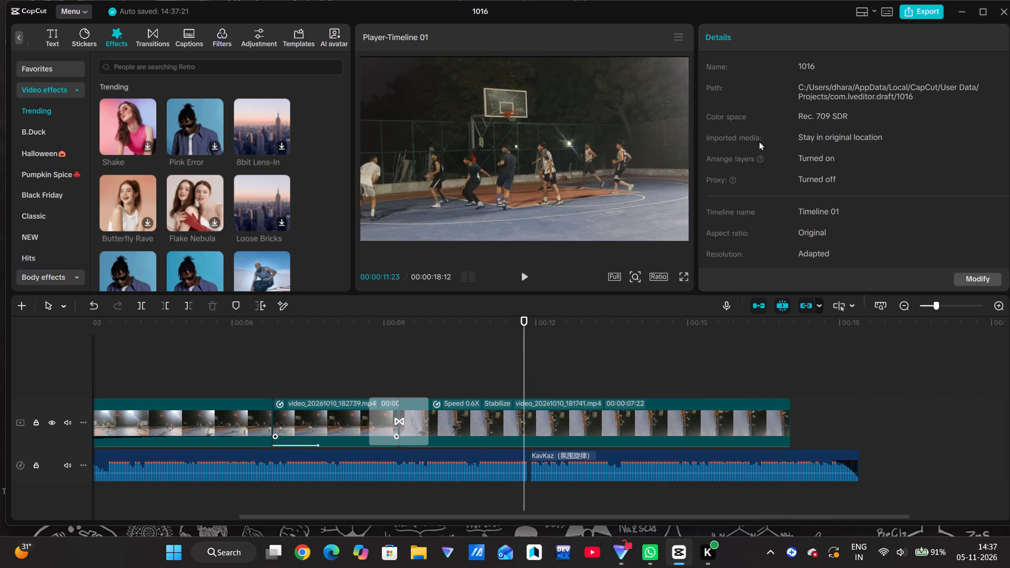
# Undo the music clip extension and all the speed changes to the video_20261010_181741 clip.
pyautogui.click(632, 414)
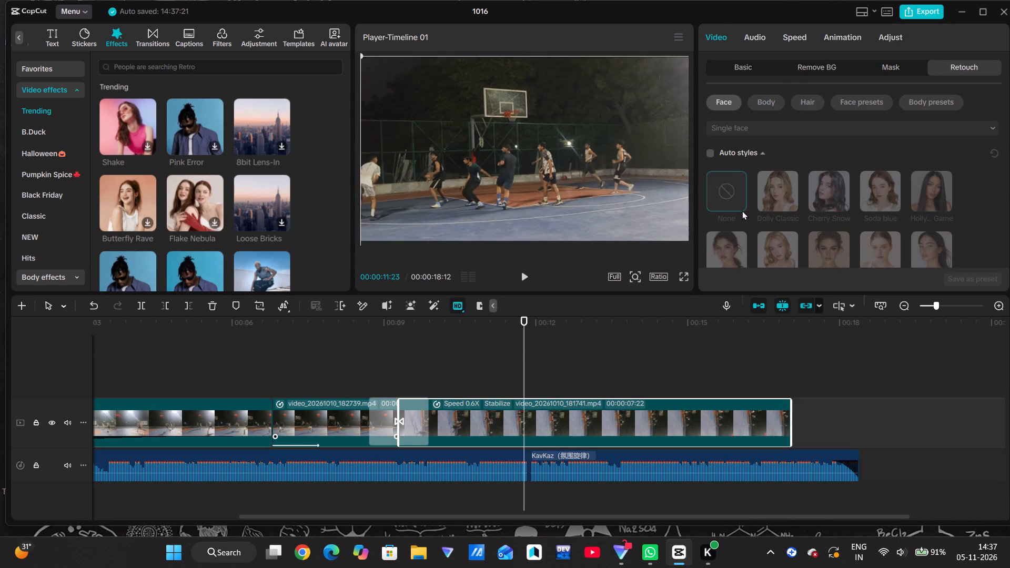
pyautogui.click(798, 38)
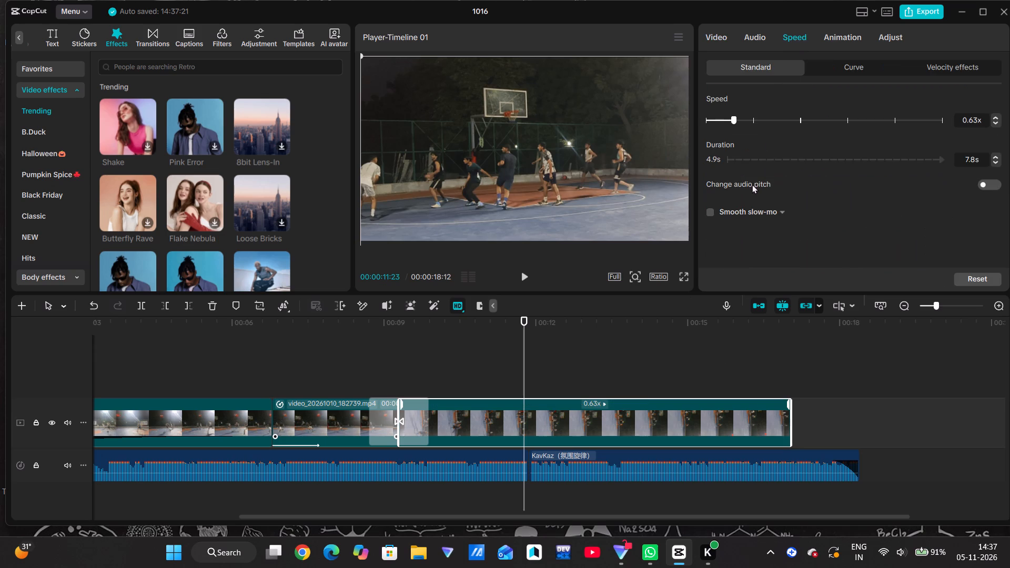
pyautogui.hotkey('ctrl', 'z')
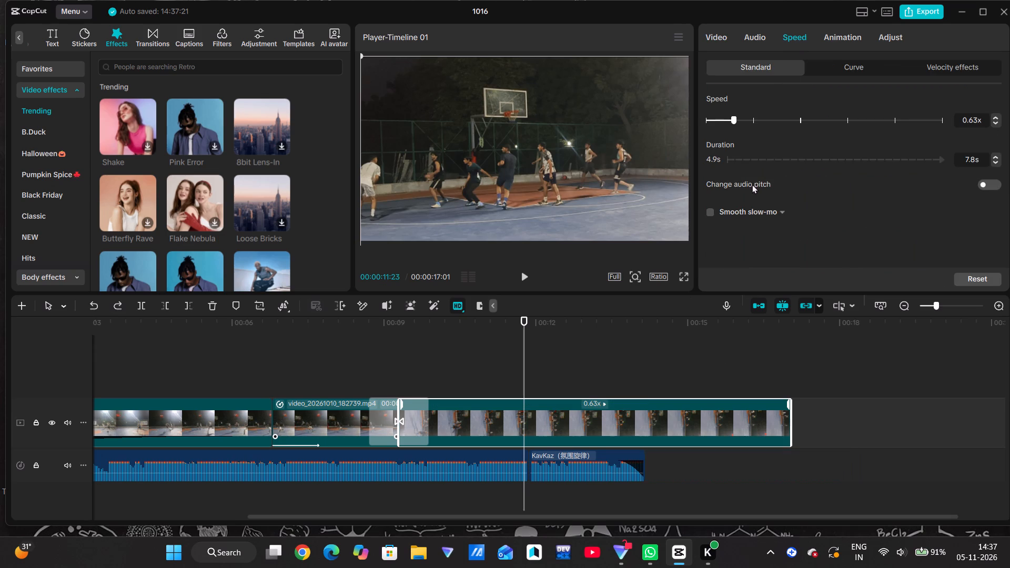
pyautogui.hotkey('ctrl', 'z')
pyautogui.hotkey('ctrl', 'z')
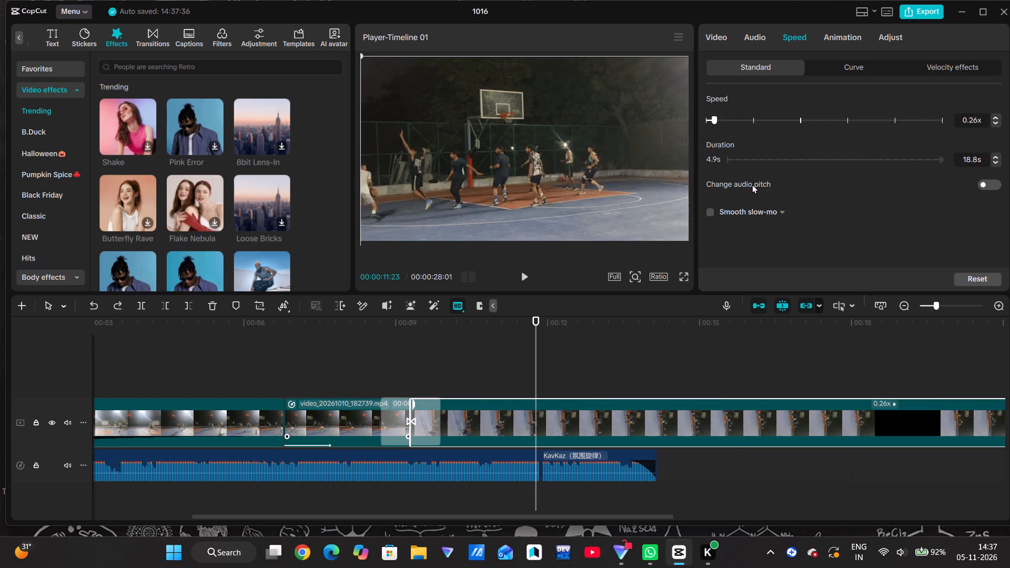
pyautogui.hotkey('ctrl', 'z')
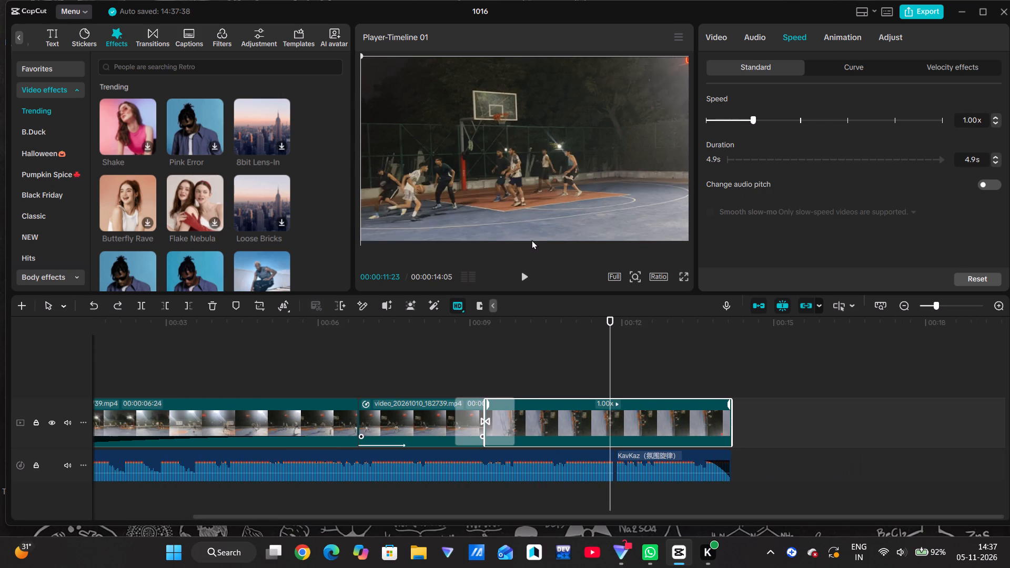
# Split the video_20261010_181741 clip at 00:00:11:23.
pyautogui.click(553, 405)
pyautogui.click(142, 301)
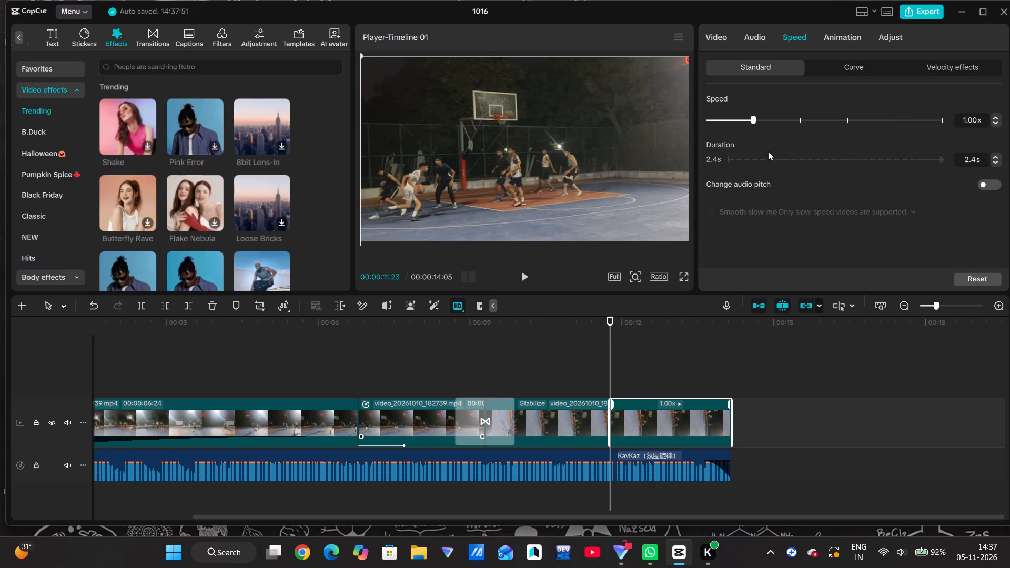
# Set the speed of the second part of the split video_20261010_181741 clip to 0.53x and play it through.
pyautogui.click(739, 151)
pyautogui.moveTo(733, 158); pyautogui.dragTo(922, 125)
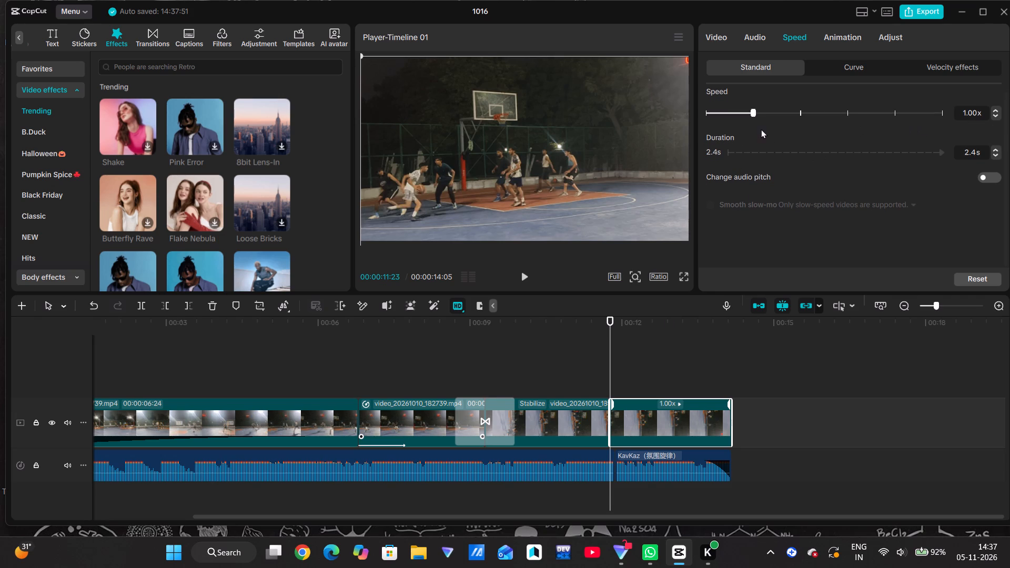
pyautogui.click(729, 107)
pyautogui.click(524, 271)
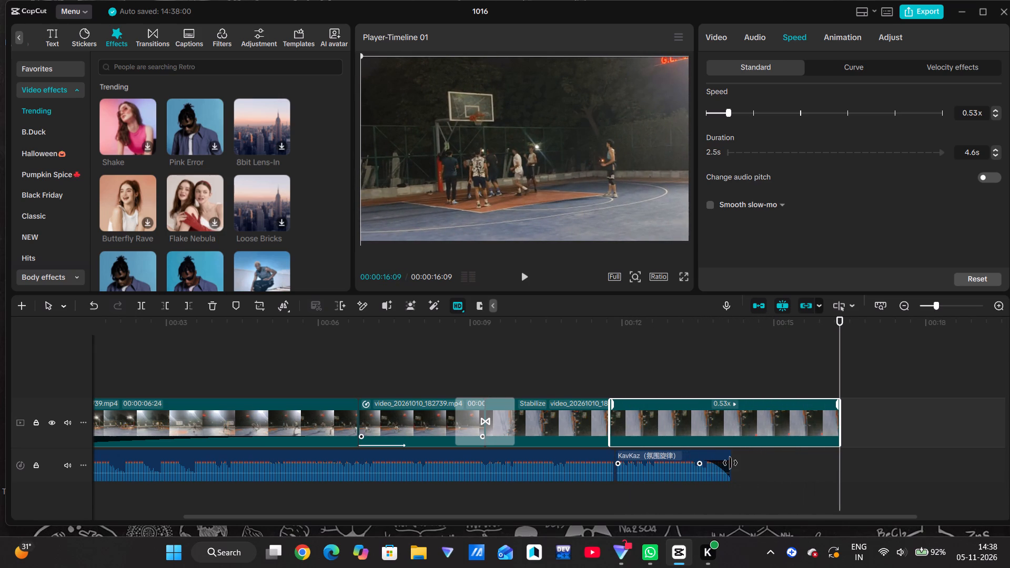
# Extend the end of the second KavKaz music clip to match the end of the video at 00:00:16:09.
pyautogui.moveTo(731, 463); pyautogui.dragTo(839, 466)
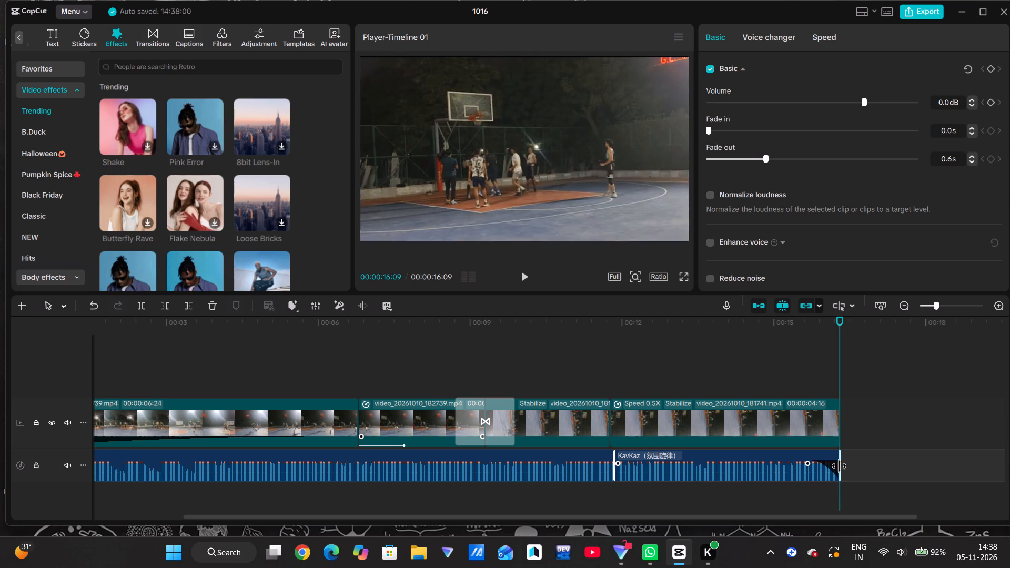
pyautogui.moveTo(839, 466); pyautogui.dragTo(840, 466)
# Play the timeline from 00:00:06:18 to the end at 00:00:16:09.
pyautogui.click(599, 368)
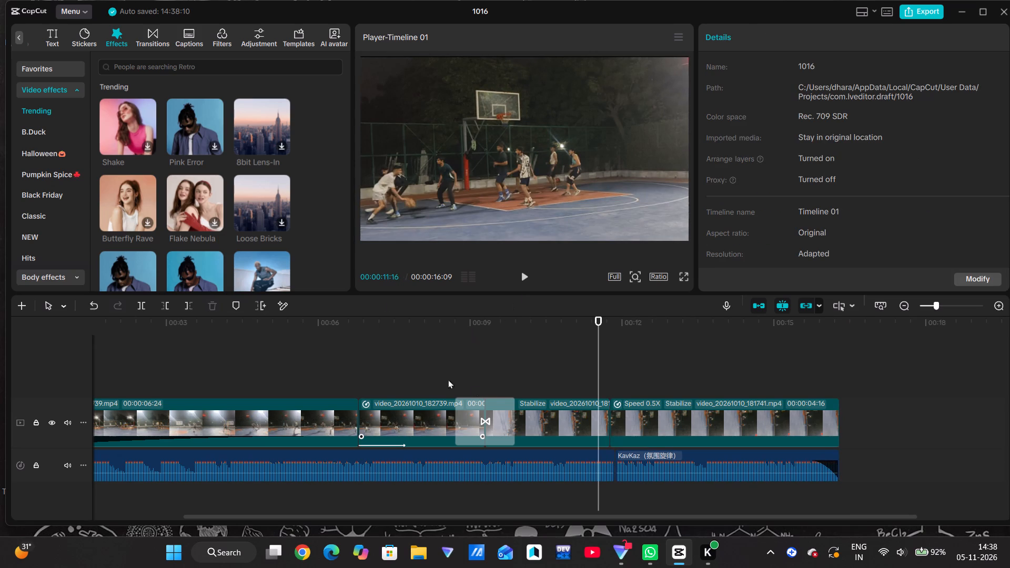
pyautogui.click(348, 364)
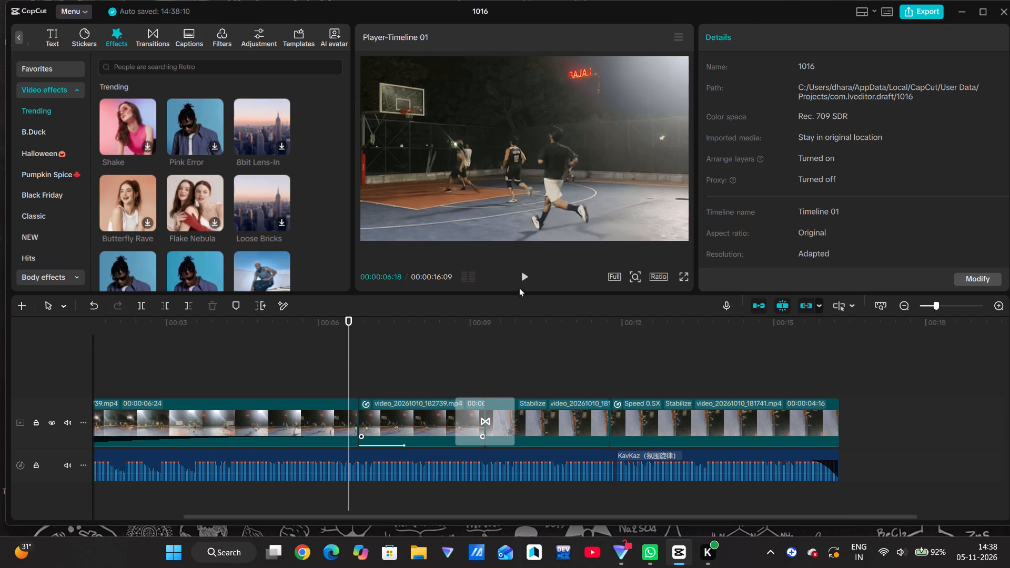
pyautogui.click(521, 279)
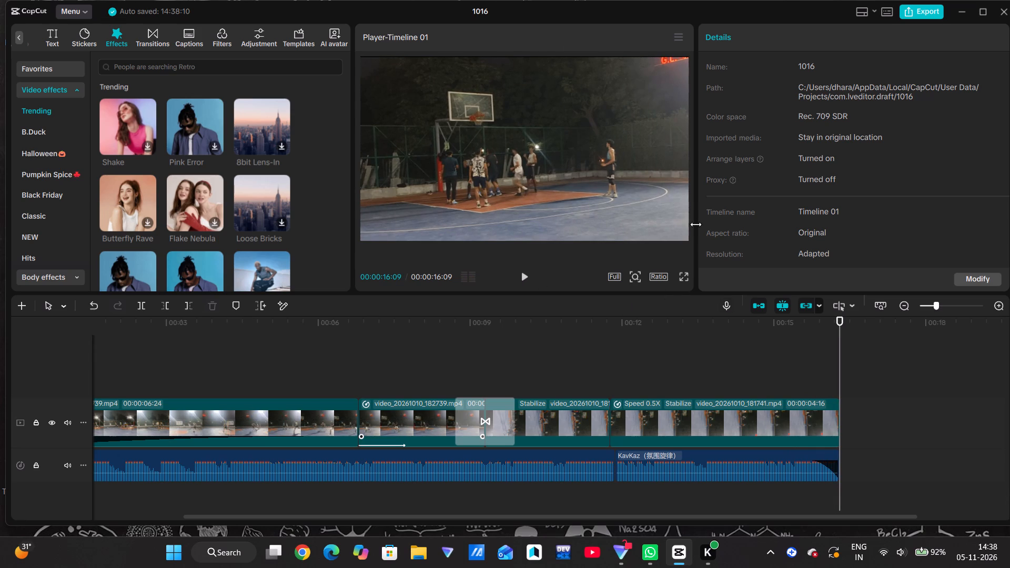
# Apply the Custom speed curve to the second part of the split video_20261010_181741 clip.
pyautogui.click(672, 405)
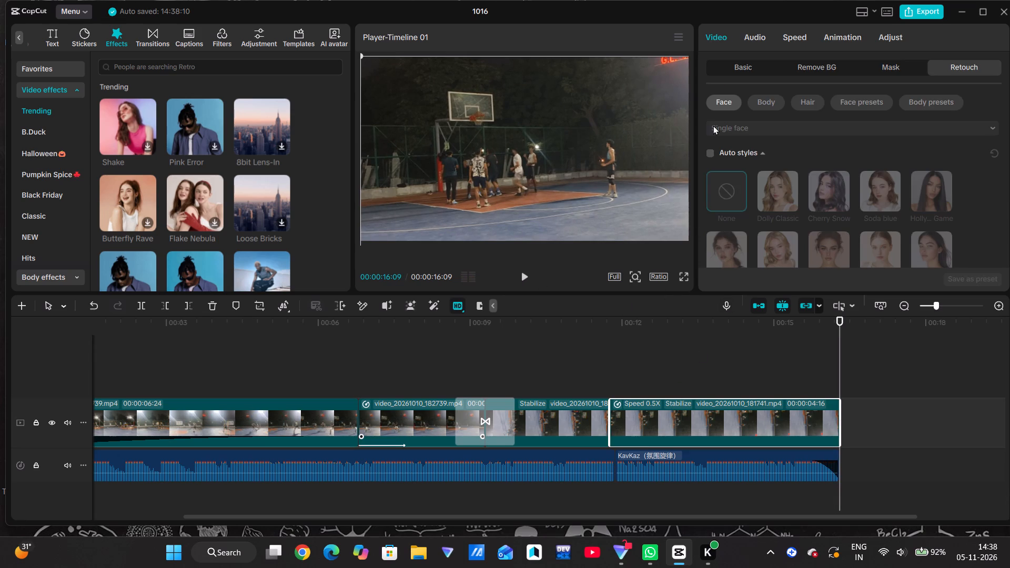
pyautogui.click(784, 39)
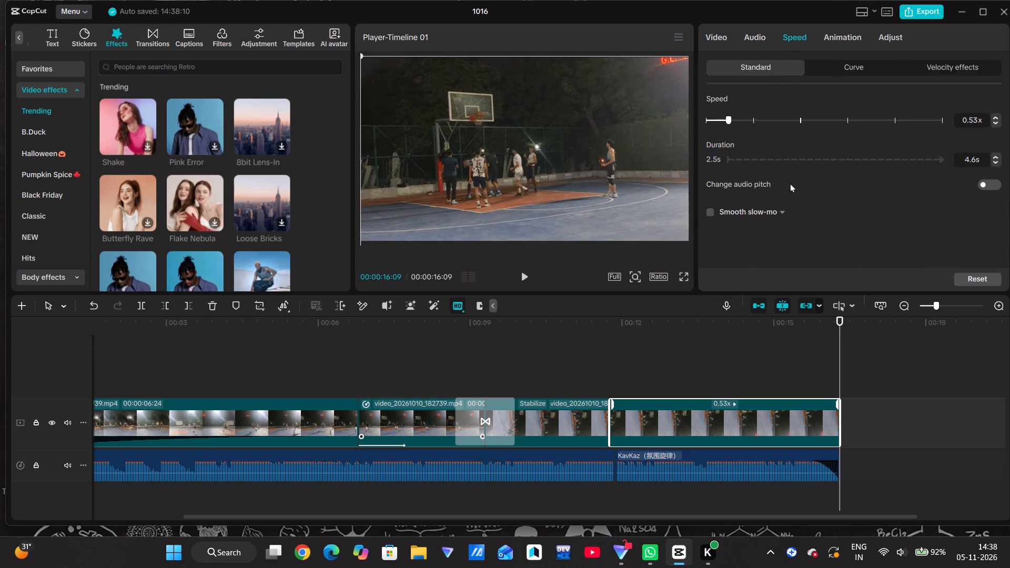
pyautogui.click(772, 217)
pyautogui.click(846, 63)
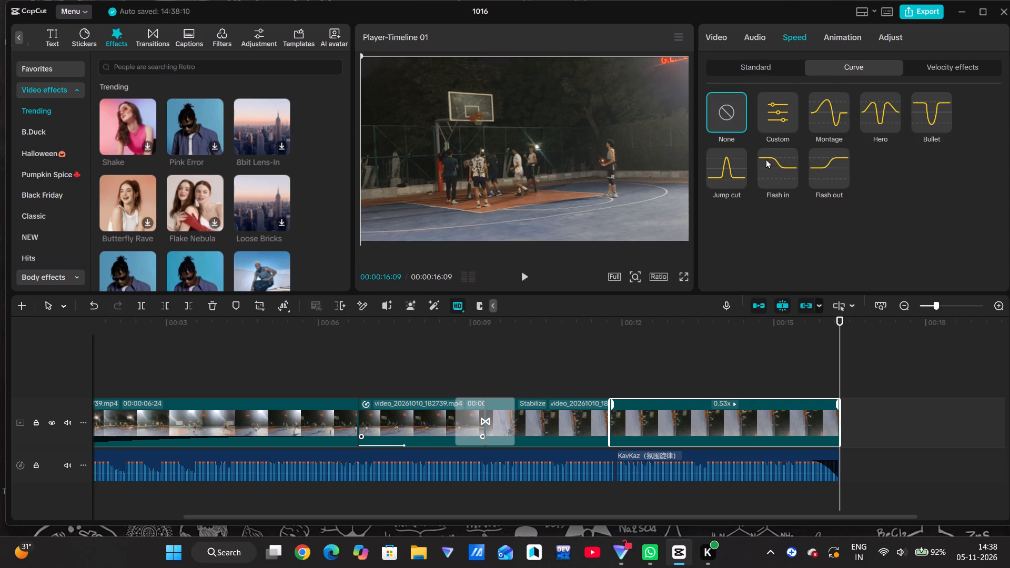
pyautogui.click(782, 110)
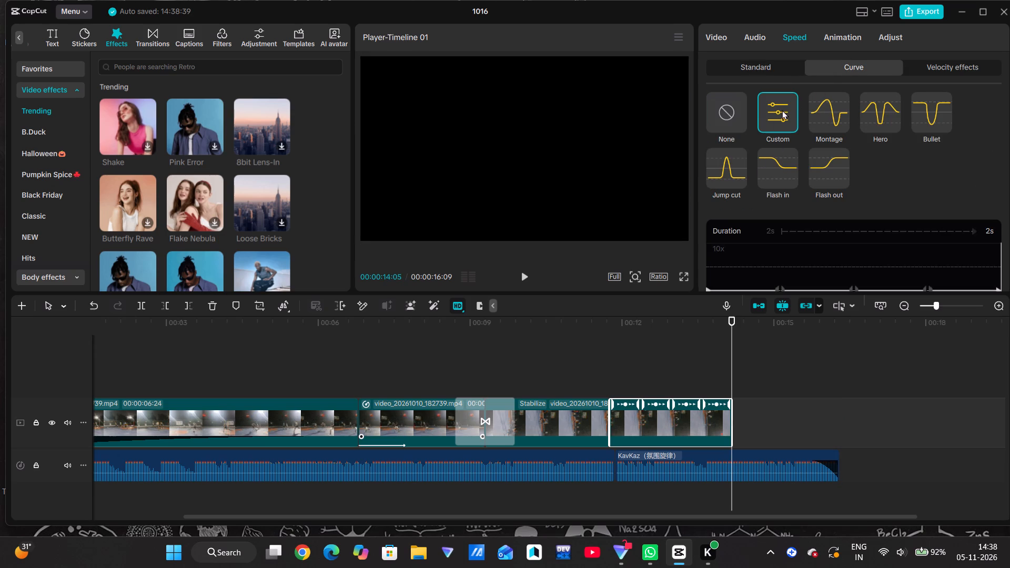
pyautogui.scroll(-2, 800, 206)
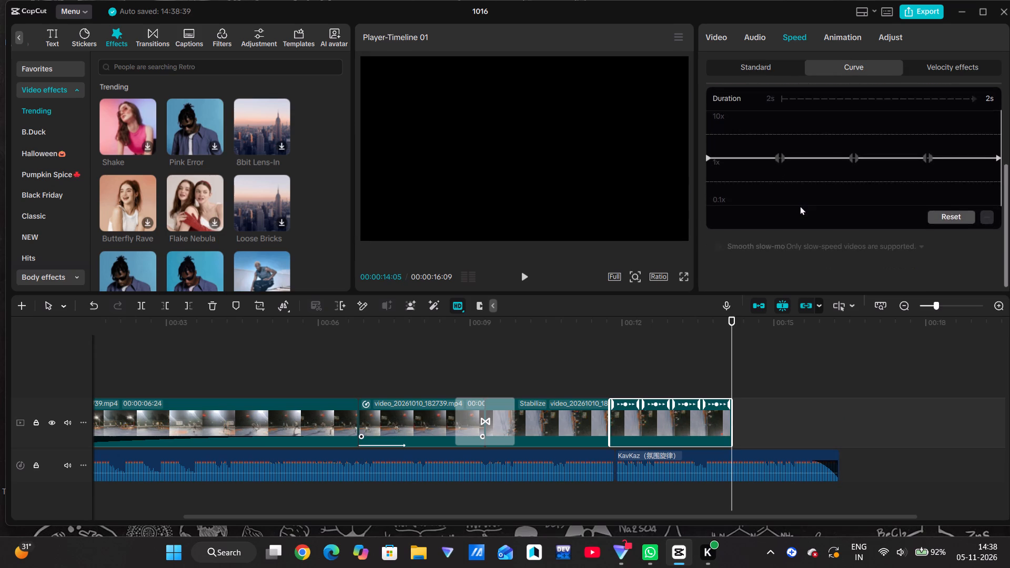
pyautogui.scroll(-2, 800, 206)
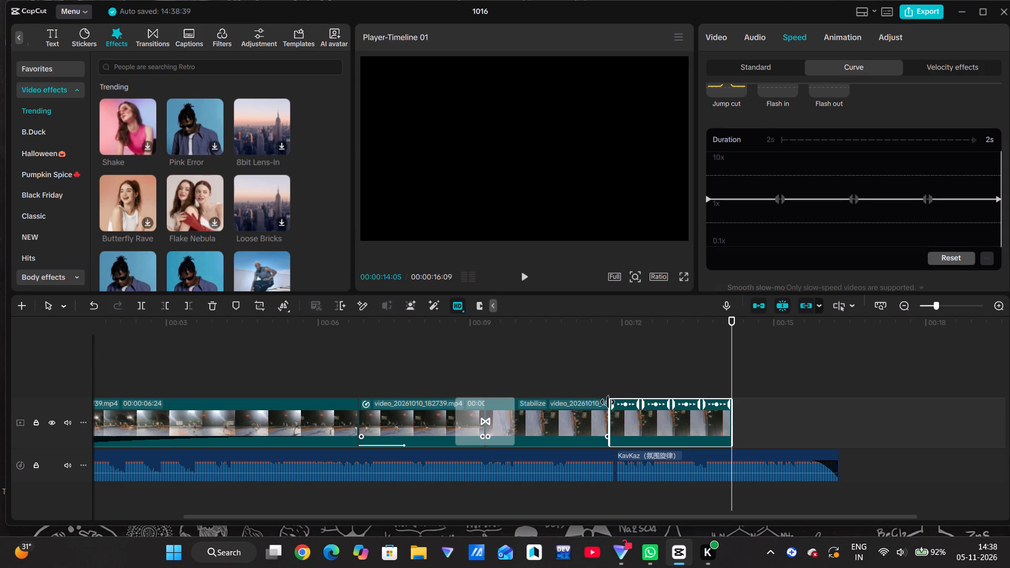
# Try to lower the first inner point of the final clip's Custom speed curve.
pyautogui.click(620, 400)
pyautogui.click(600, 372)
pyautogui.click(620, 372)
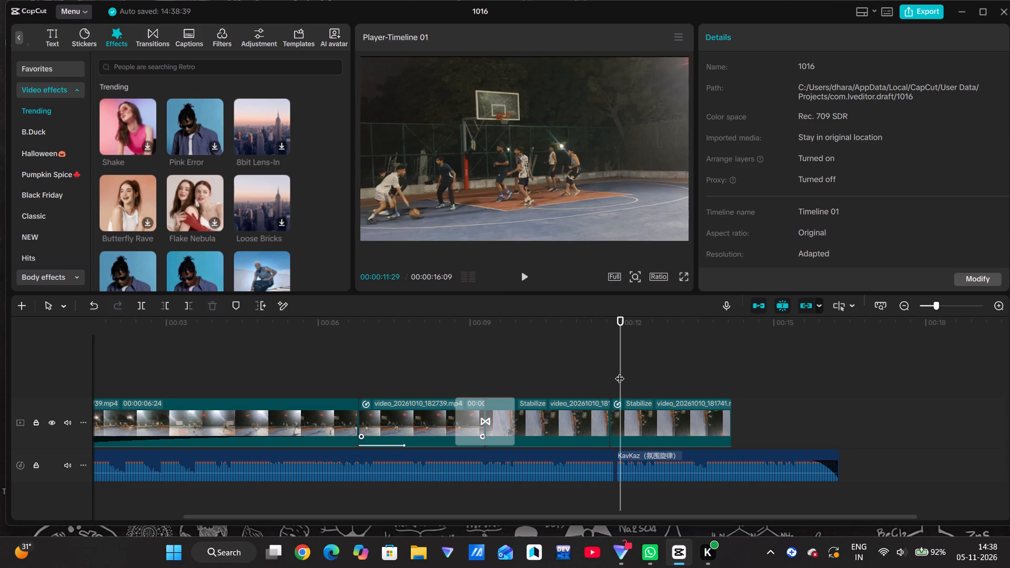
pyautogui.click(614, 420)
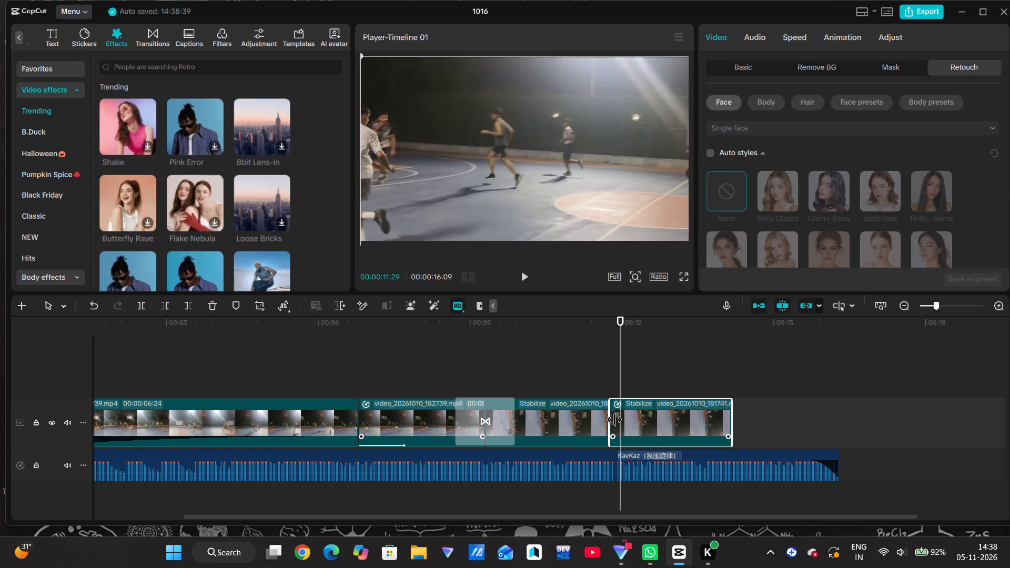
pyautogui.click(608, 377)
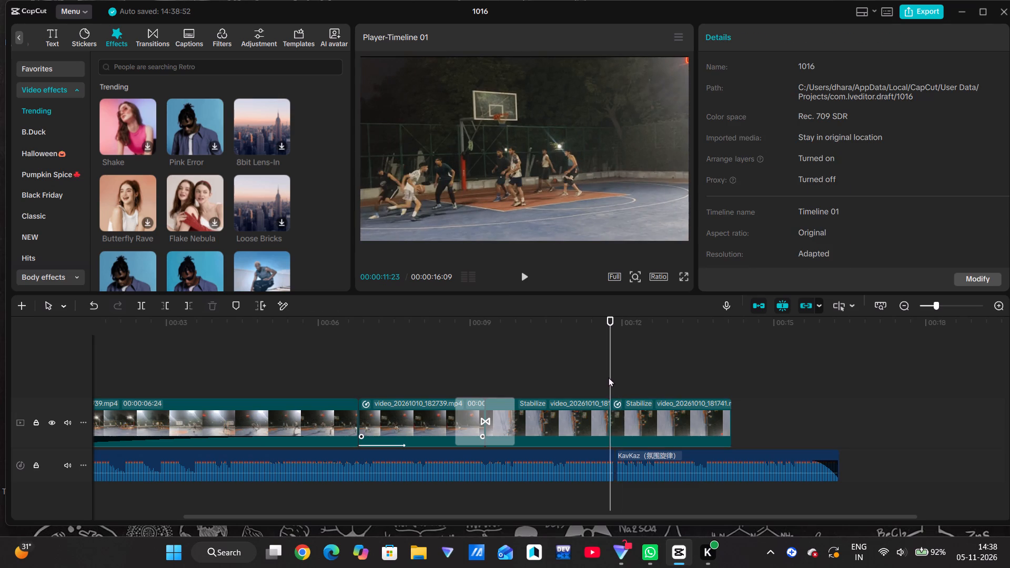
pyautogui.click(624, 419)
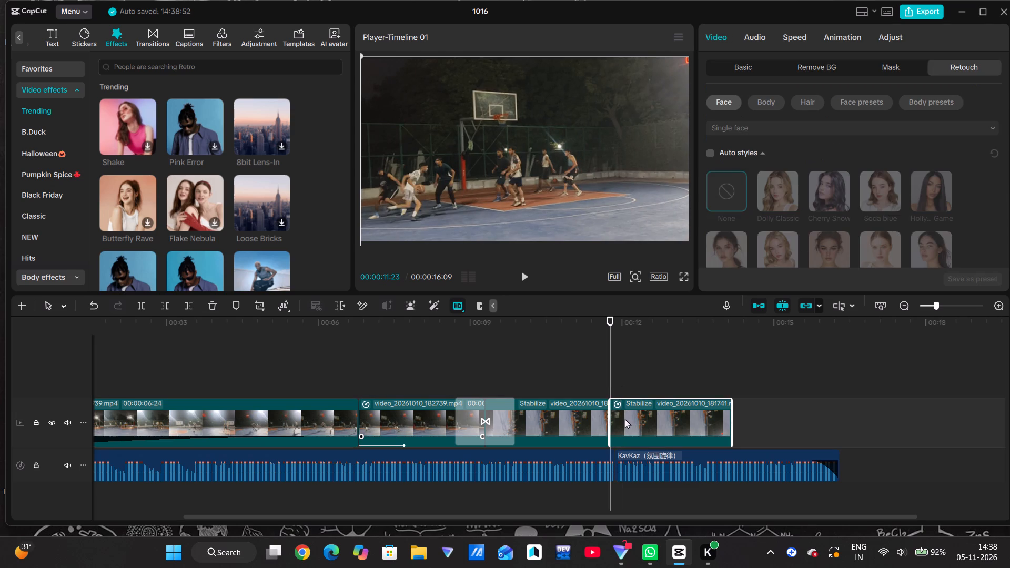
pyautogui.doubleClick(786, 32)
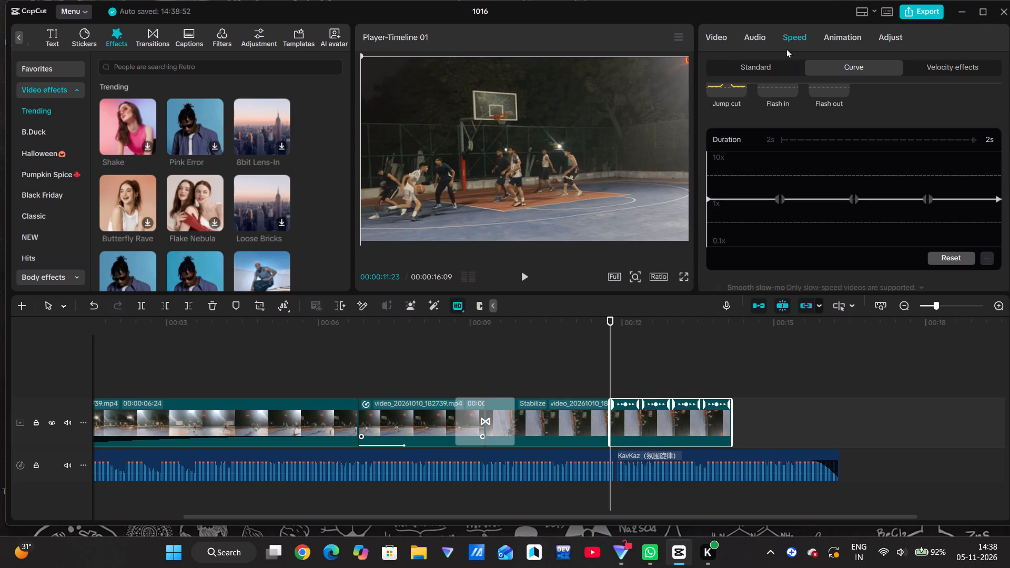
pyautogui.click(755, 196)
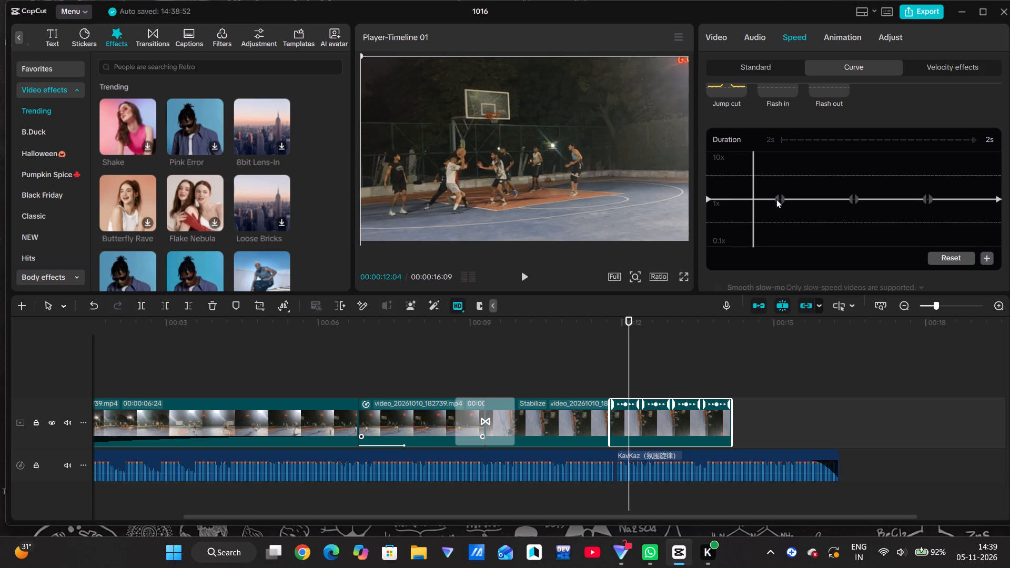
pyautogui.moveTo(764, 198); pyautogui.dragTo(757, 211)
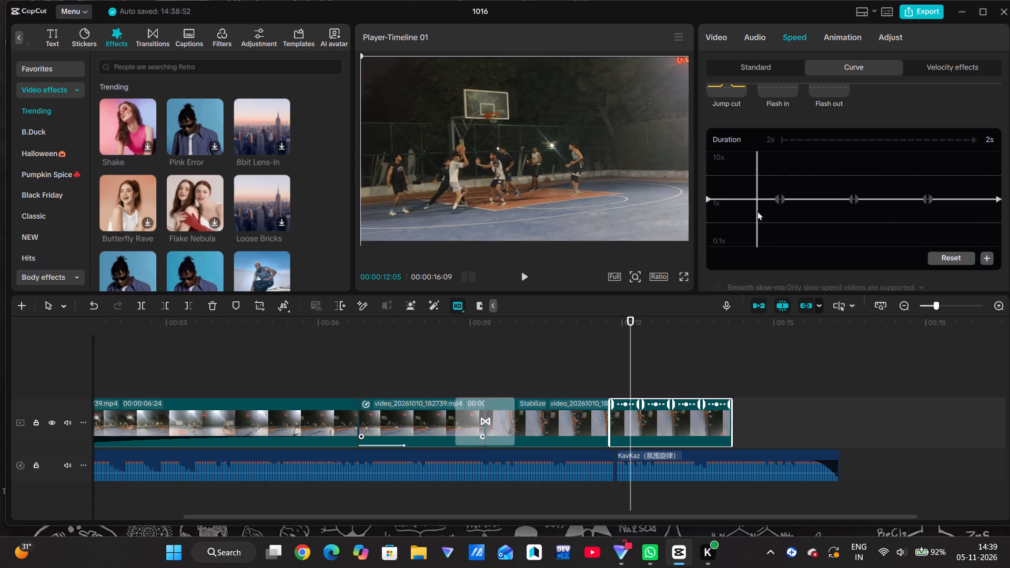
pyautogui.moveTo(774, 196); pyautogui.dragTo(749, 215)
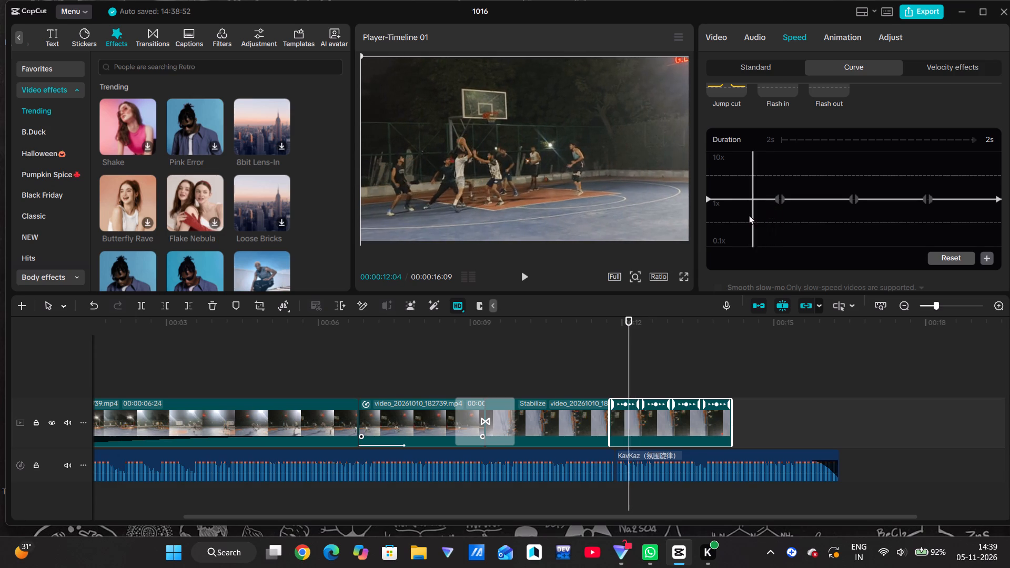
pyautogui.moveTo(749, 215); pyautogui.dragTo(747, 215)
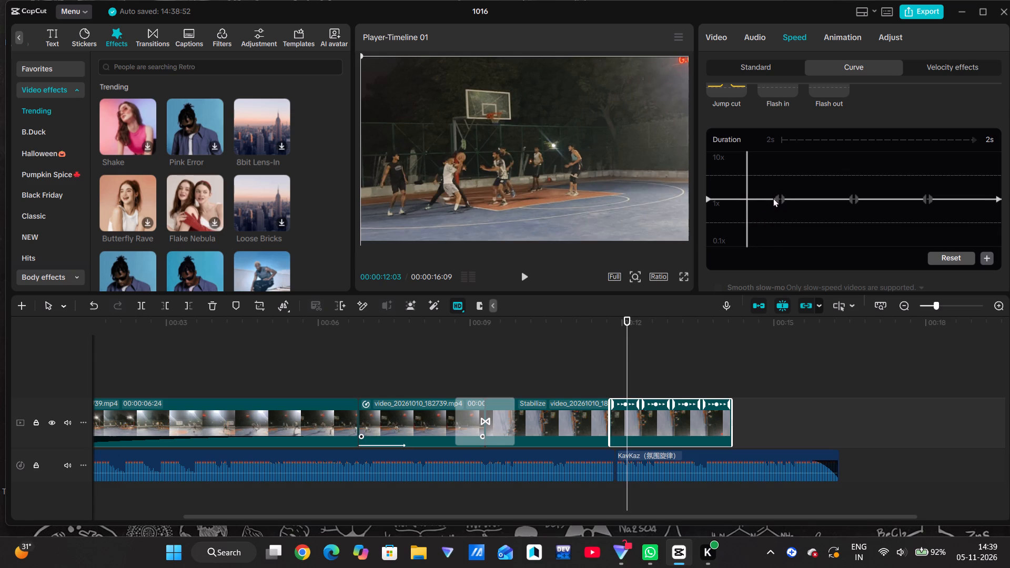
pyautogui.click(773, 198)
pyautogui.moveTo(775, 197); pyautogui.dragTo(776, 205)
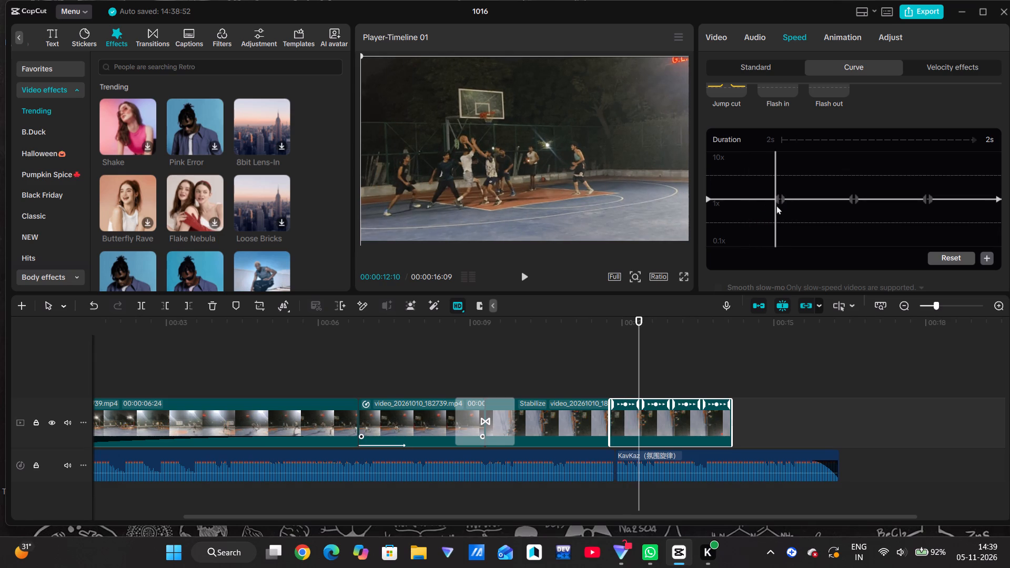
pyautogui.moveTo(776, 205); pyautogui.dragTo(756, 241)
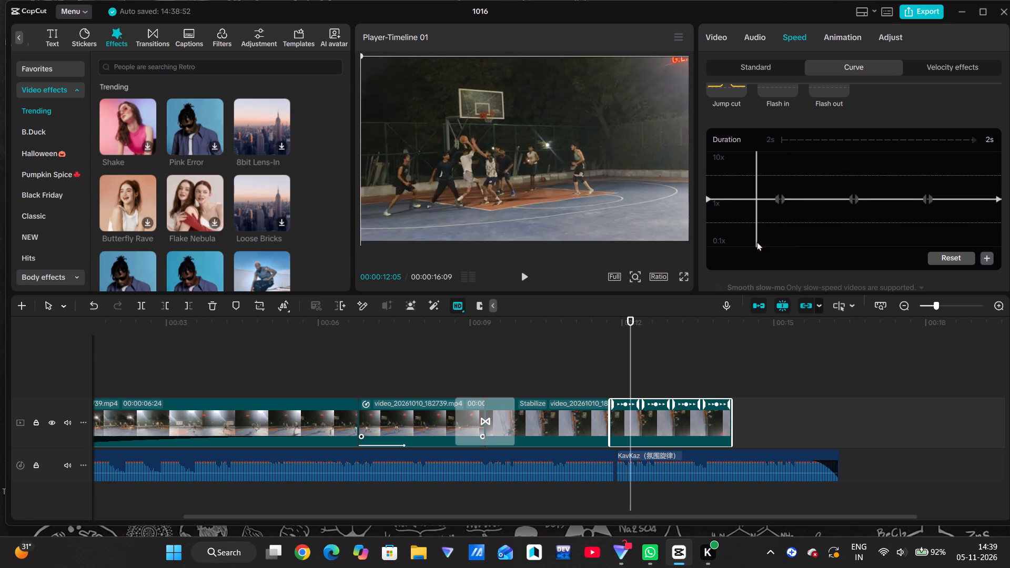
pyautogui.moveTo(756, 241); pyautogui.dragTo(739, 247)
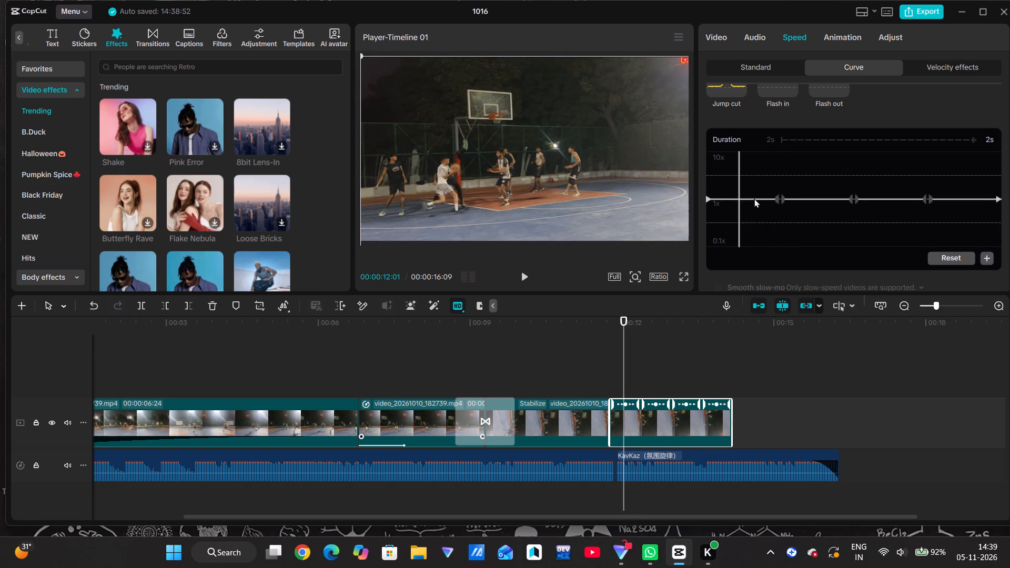
# Lower the starting point of the final clip's Custom speed curve slightly, to about 0.87x.
pyautogui.moveTo(709, 197); pyautogui.dragTo(712, 216)
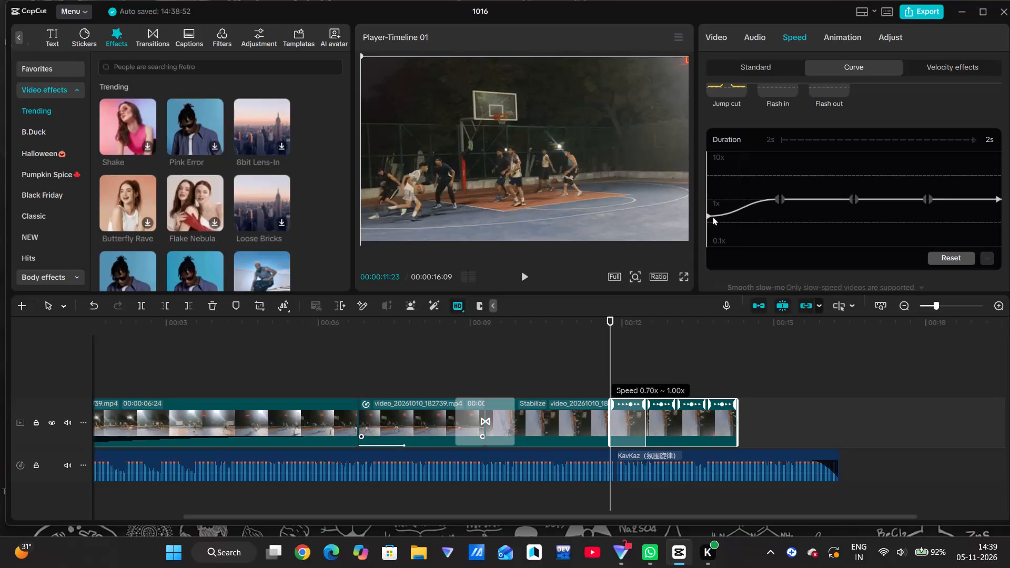
pyautogui.moveTo(712, 216); pyautogui.dragTo(715, 204)
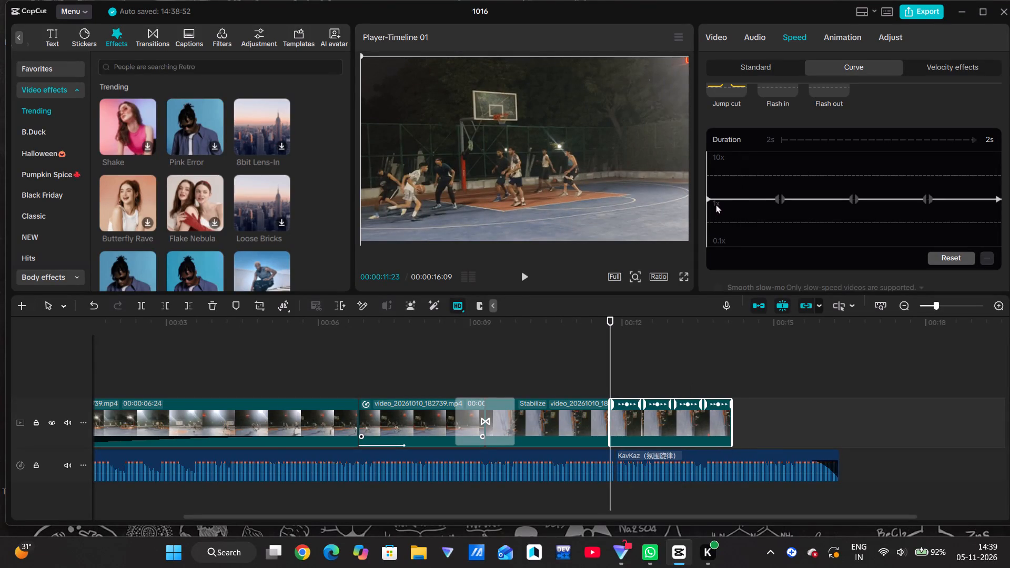
pyautogui.moveTo(715, 204); pyautogui.dragTo(715, 206)
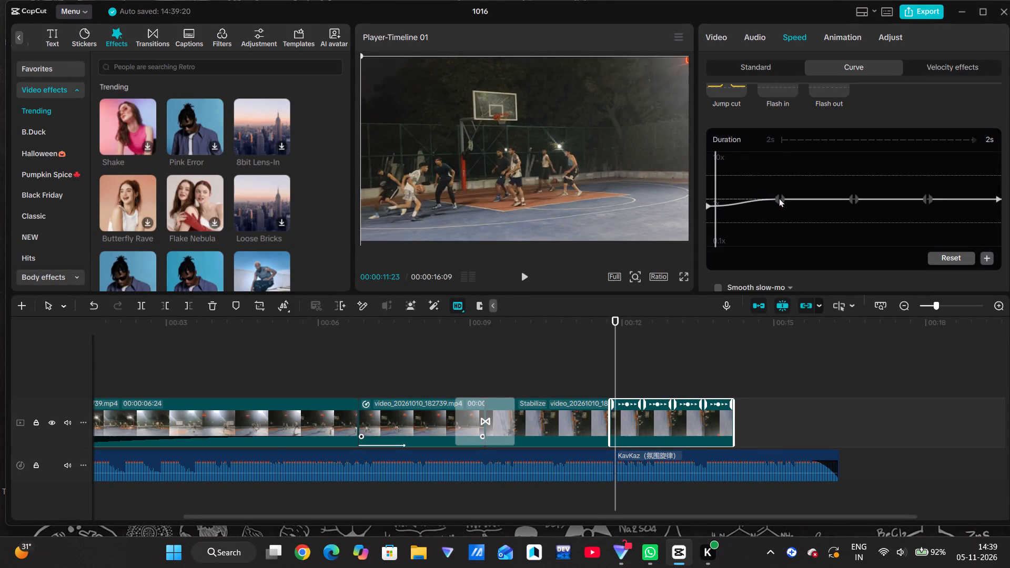
# Lower the first inner point of the speed curve, its incoming side to about 0.68x and its outgoing side well below that.
pyautogui.click(779, 198)
pyautogui.moveTo(779, 198); pyautogui.dragTo(777, 222)
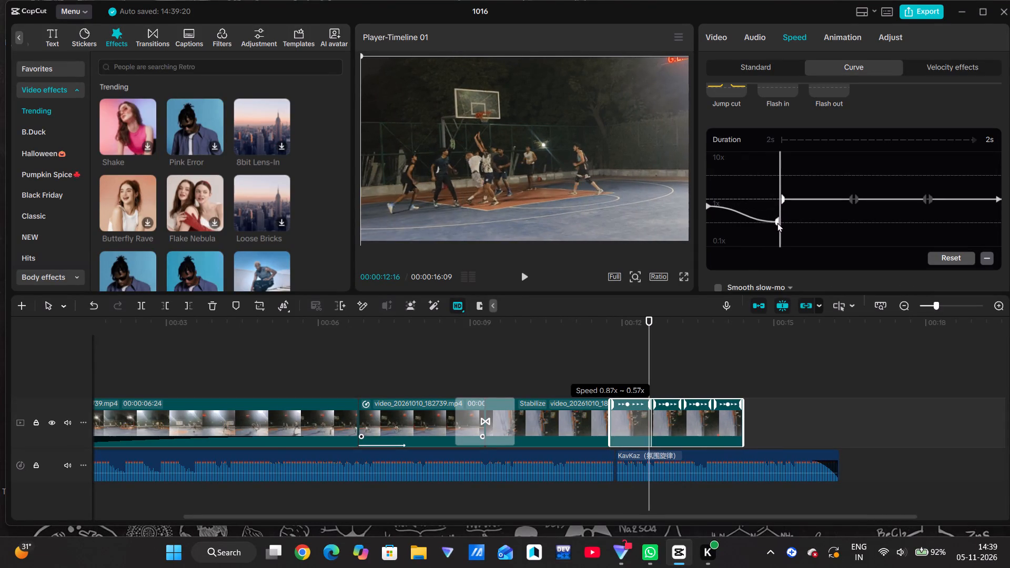
pyautogui.moveTo(777, 222); pyautogui.dragTo(776, 219)
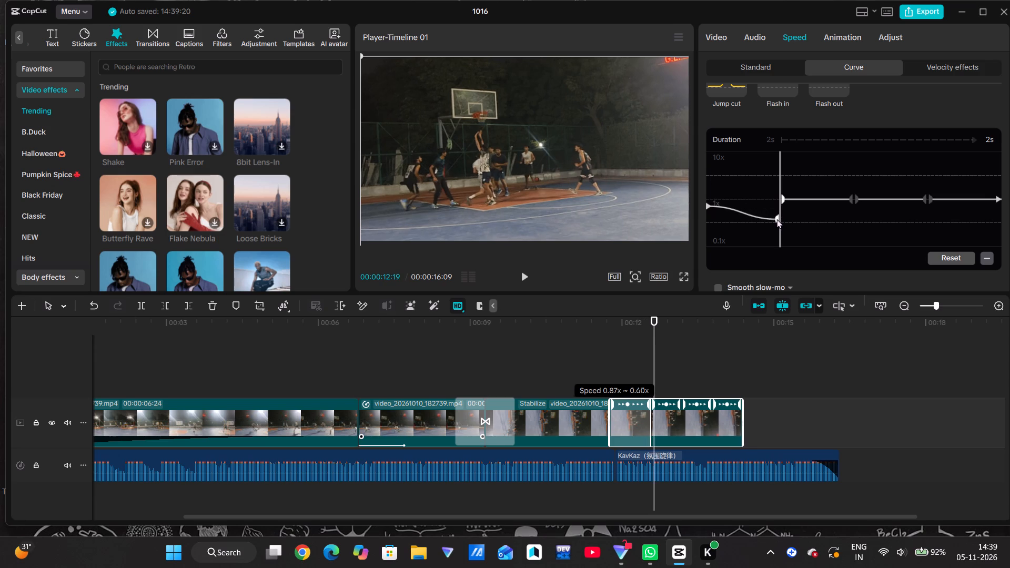
pyautogui.moveTo(776, 219); pyautogui.dragTo(779, 216)
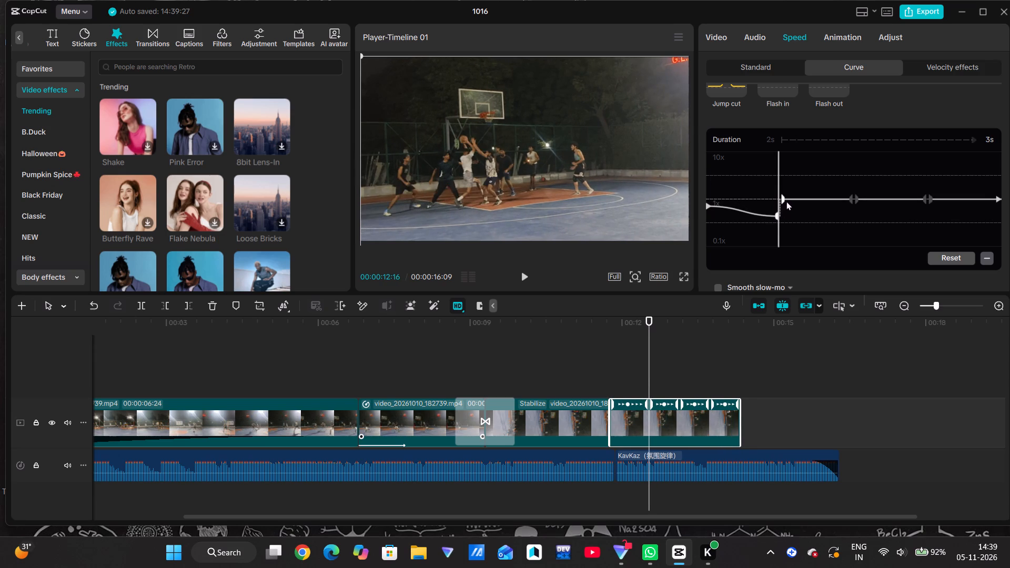
pyautogui.moveTo(783, 198); pyautogui.dragTo(789, 226)
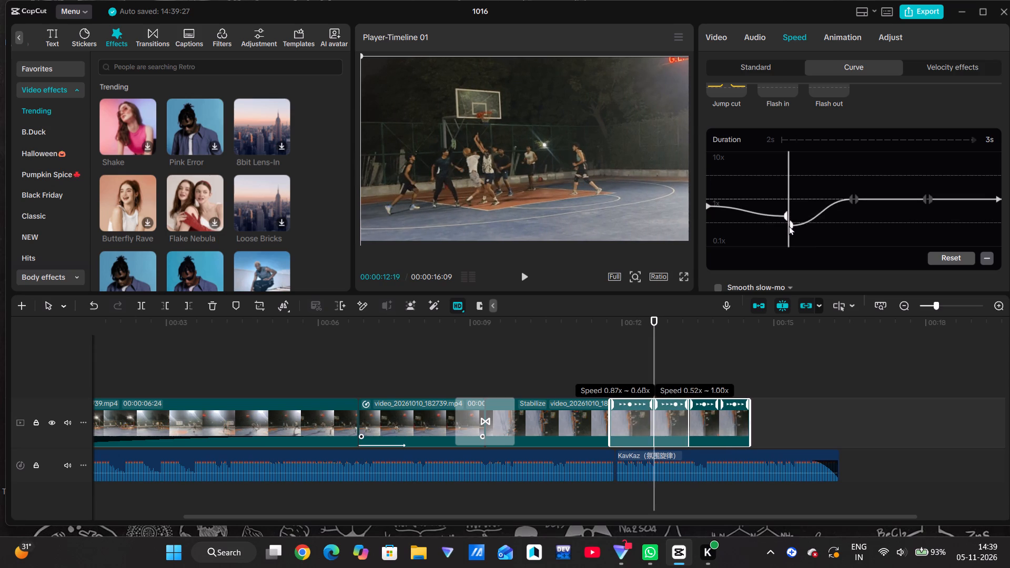
pyautogui.moveTo(789, 226); pyautogui.dragTo(785, 234)
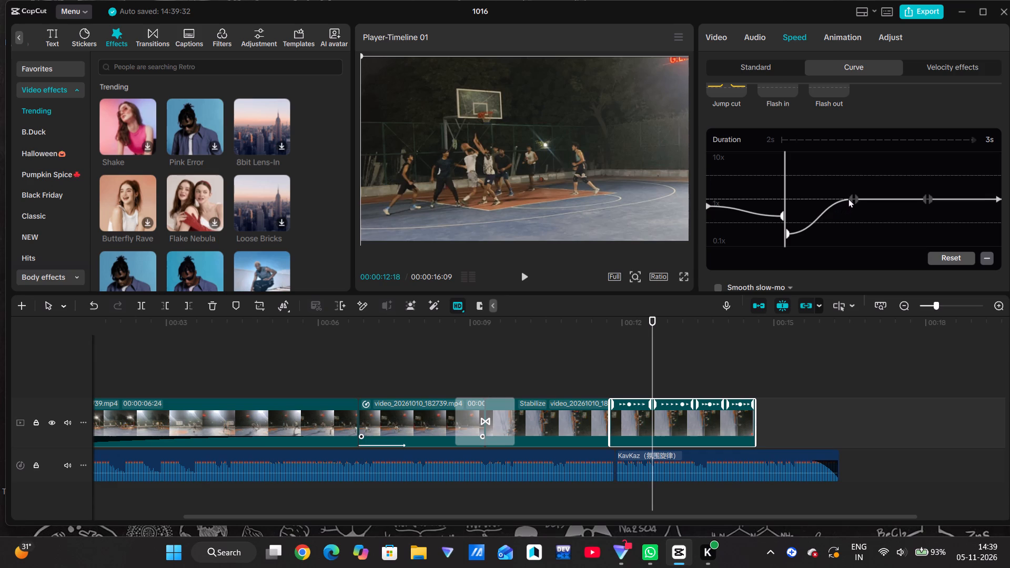
# Lower the incoming side of the middle speed curve point slightly below 1x.
pyautogui.moveTo(848, 198); pyautogui.dragTo(849, 204)
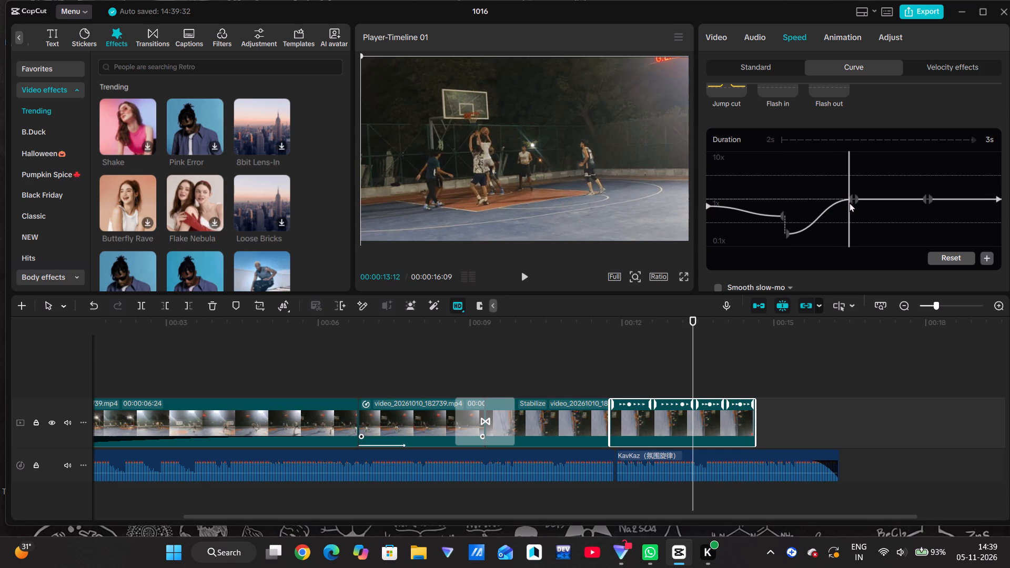
pyautogui.moveTo(851, 199); pyautogui.dragTo(851, 207)
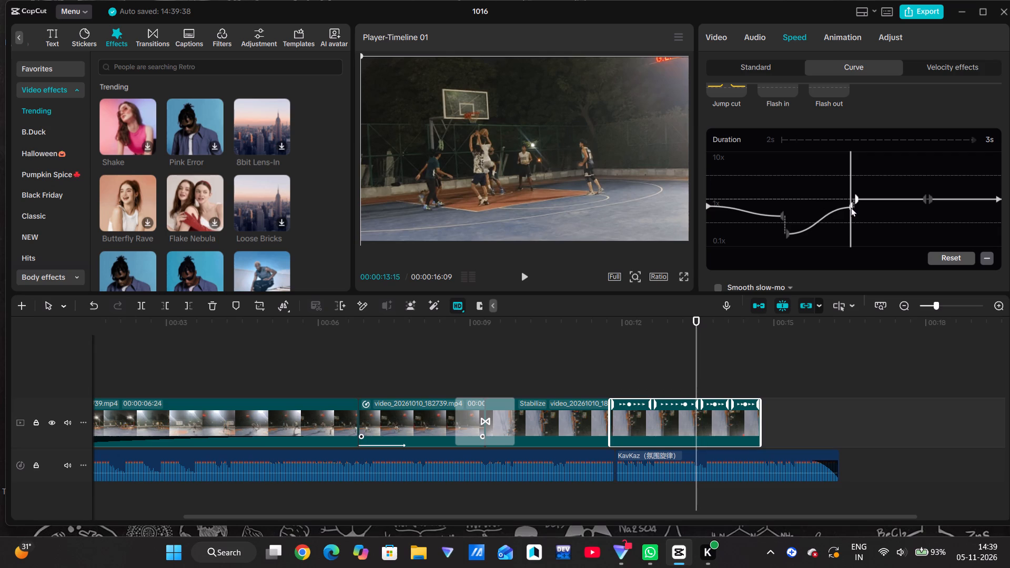
# Play the timeline from 00:00:11:05 to the end at 00:00:16:09 to check the curved speed.
pyautogui.click(580, 343)
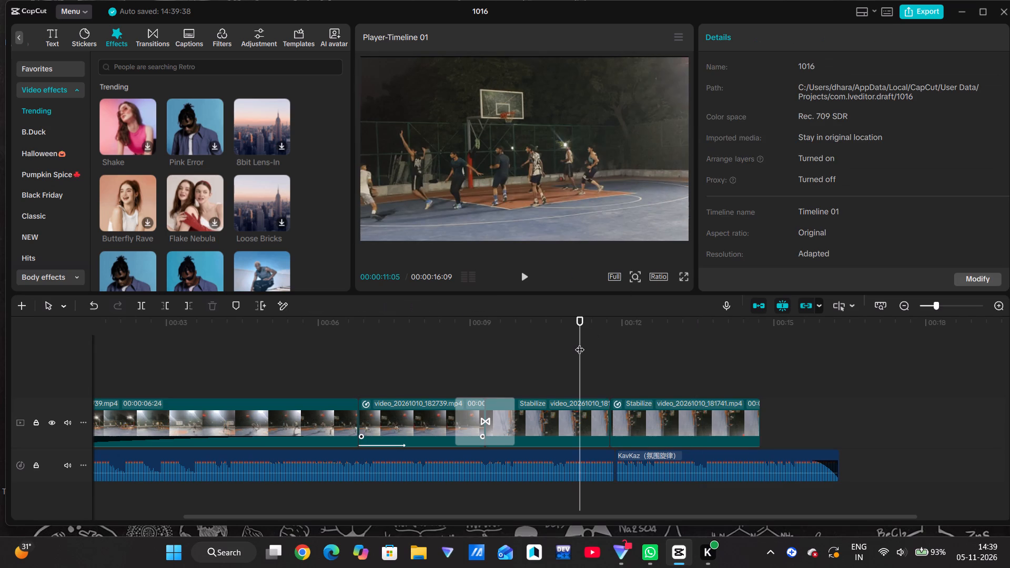
pyautogui.click(517, 270)
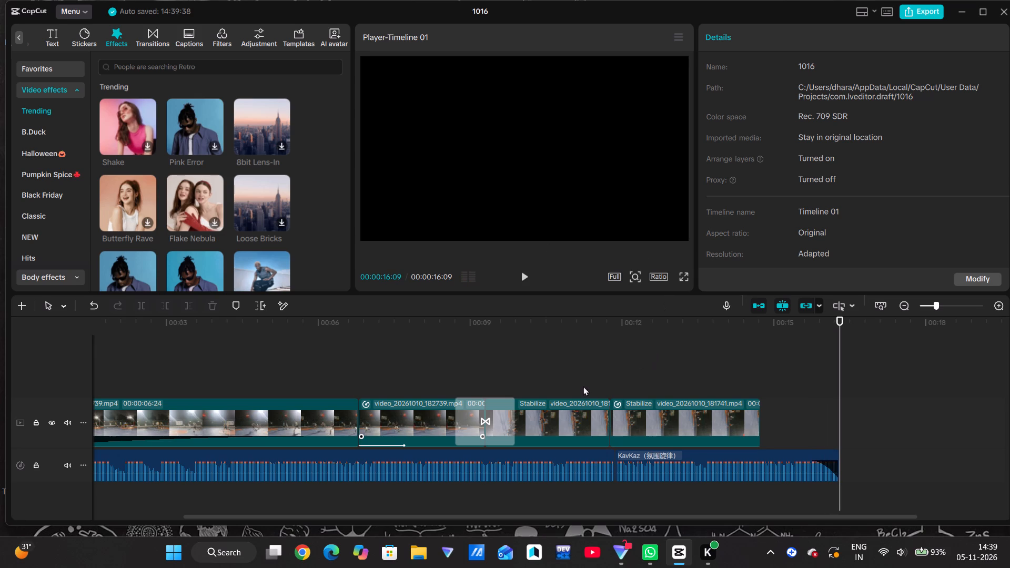
# Lower both sides of the middle point on the final clip's Custom speed curve to about 0.47x.
pyautogui.click(605, 386)
pyautogui.click(616, 382)
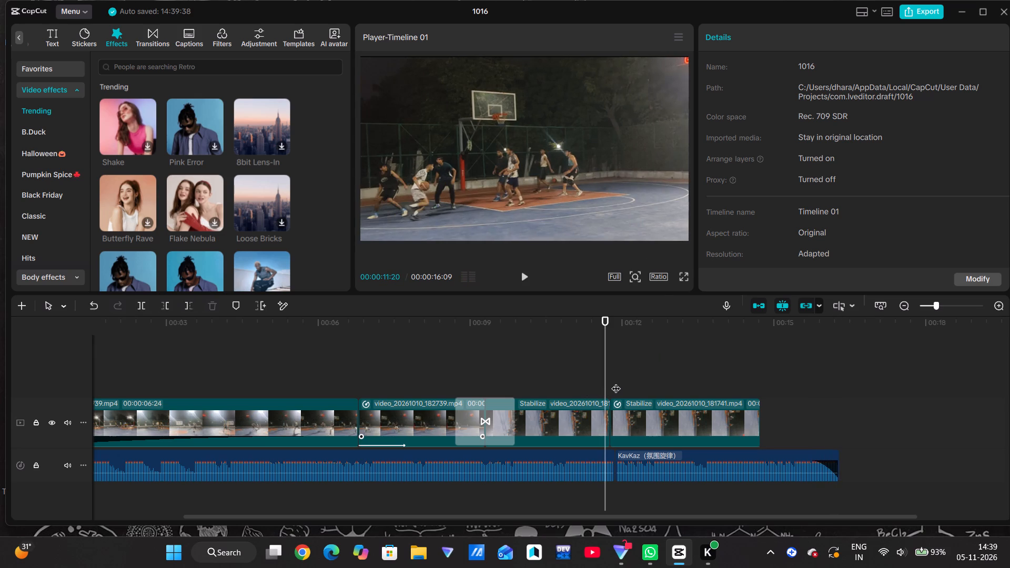
pyautogui.click(645, 442)
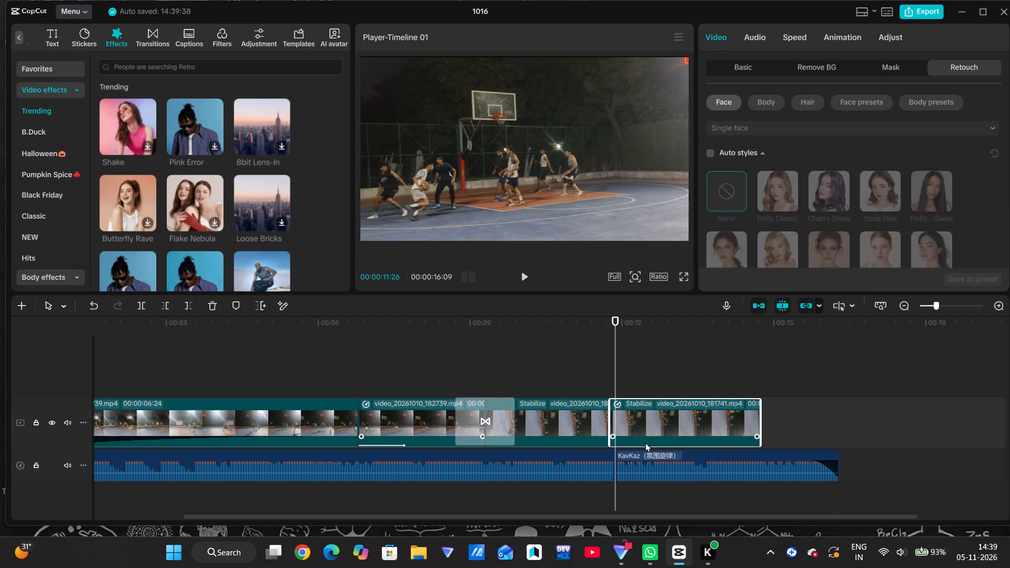
pyautogui.click(795, 40)
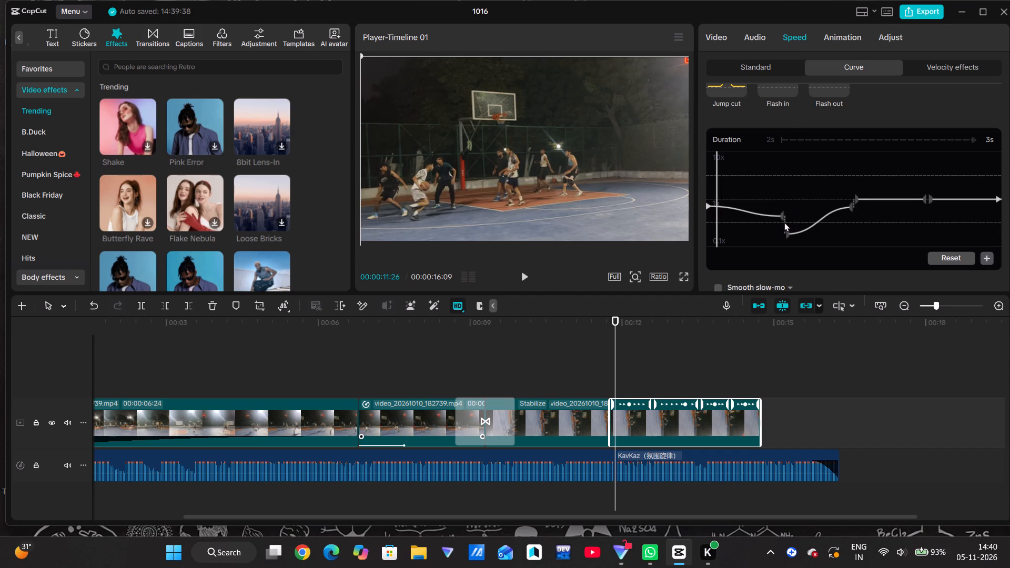
pyautogui.moveTo(784, 222); pyautogui.dragTo(802, 232)
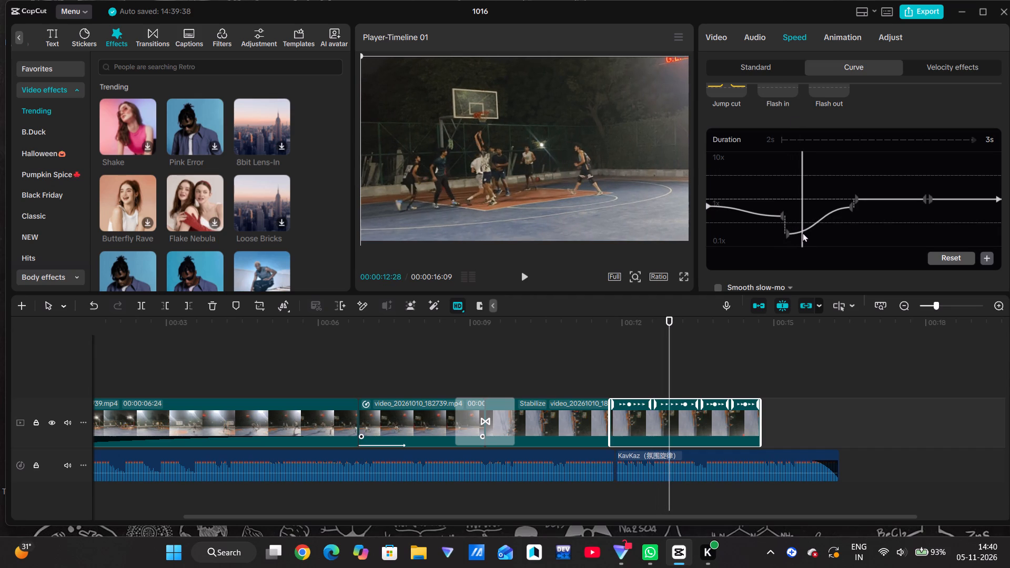
pyautogui.moveTo(802, 232); pyautogui.dragTo(826, 227)
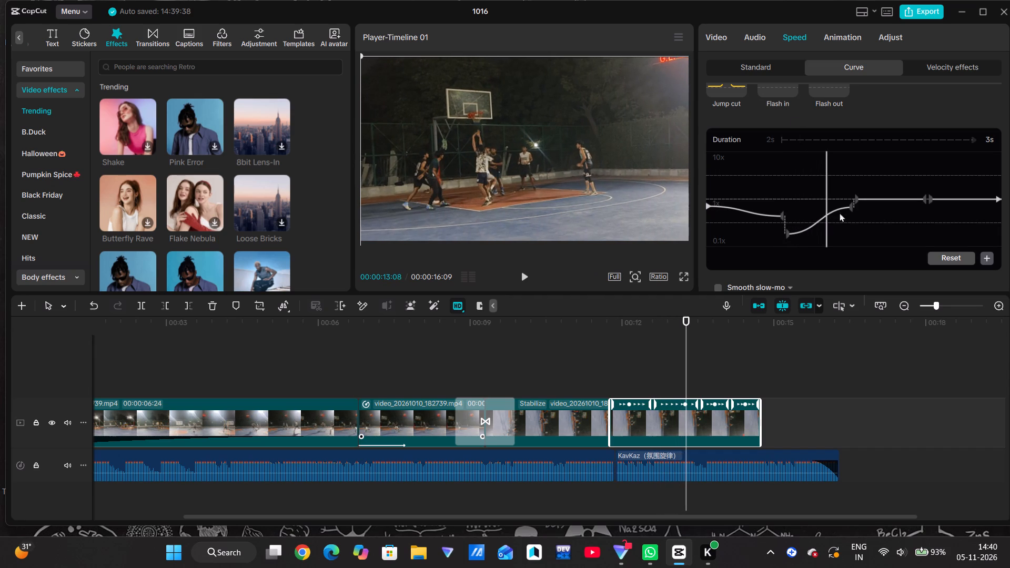
pyautogui.doubleClick(855, 199)
pyautogui.moveTo(855, 199); pyautogui.dragTo(861, 216)
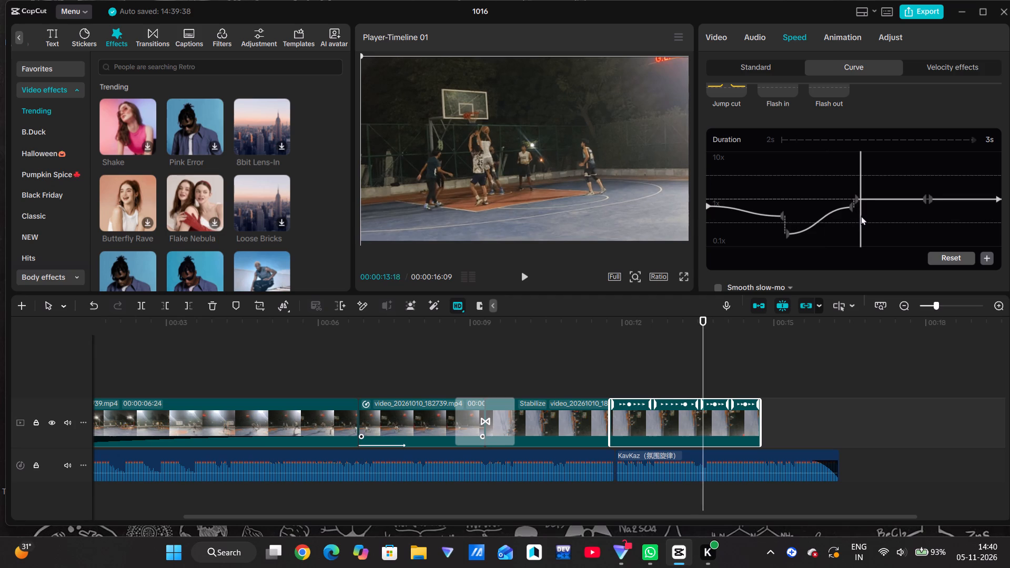
pyautogui.moveTo(861, 216); pyautogui.dragTo(853, 212)
pyautogui.moveTo(857, 195); pyautogui.dragTo(862, 215)
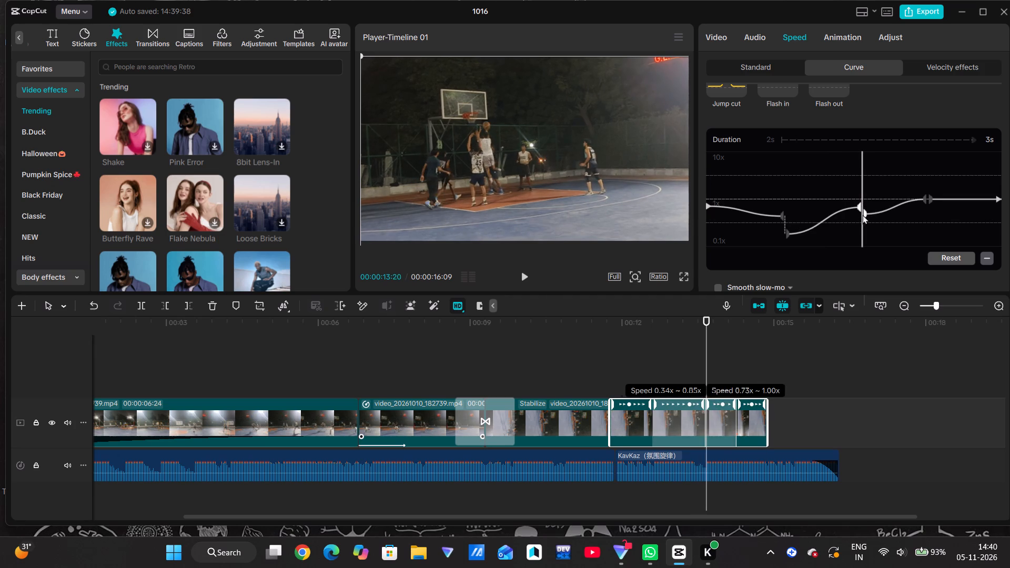
pyautogui.moveTo(862, 215); pyautogui.dragTo(857, 215)
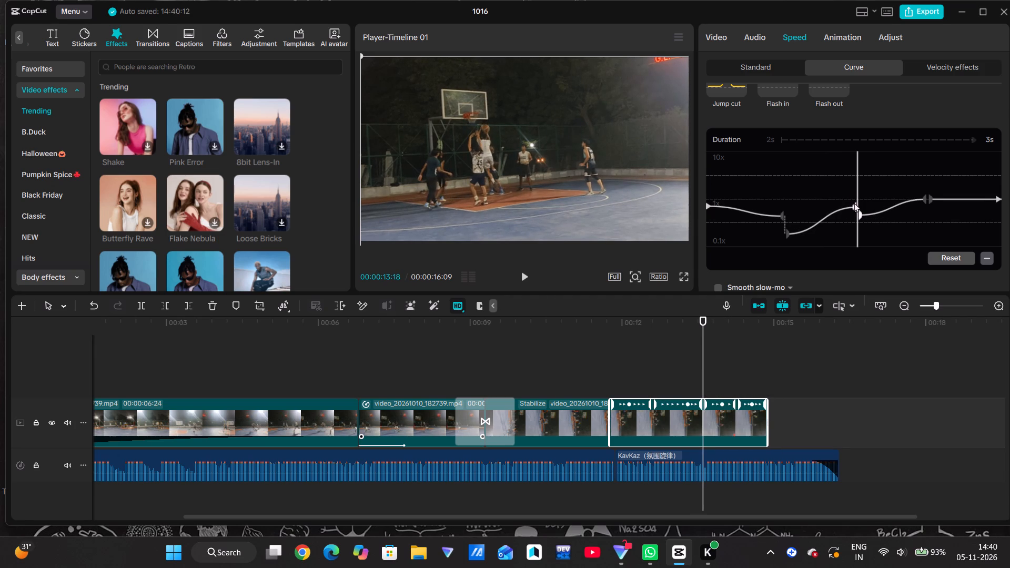
pyautogui.moveTo(854, 202); pyautogui.dragTo(857, 227)
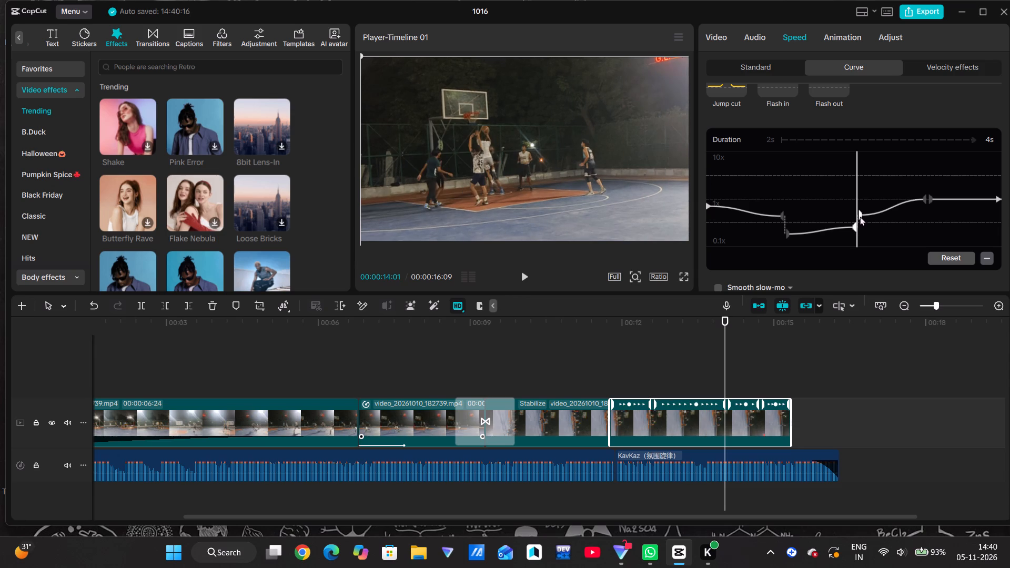
pyautogui.moveTo(860, 217); pyautogui.dragTo(863, 222)
# Move the last inner speed curve point slightly earlier, keeping it at 1x.
pyautogui.click(923, 196)
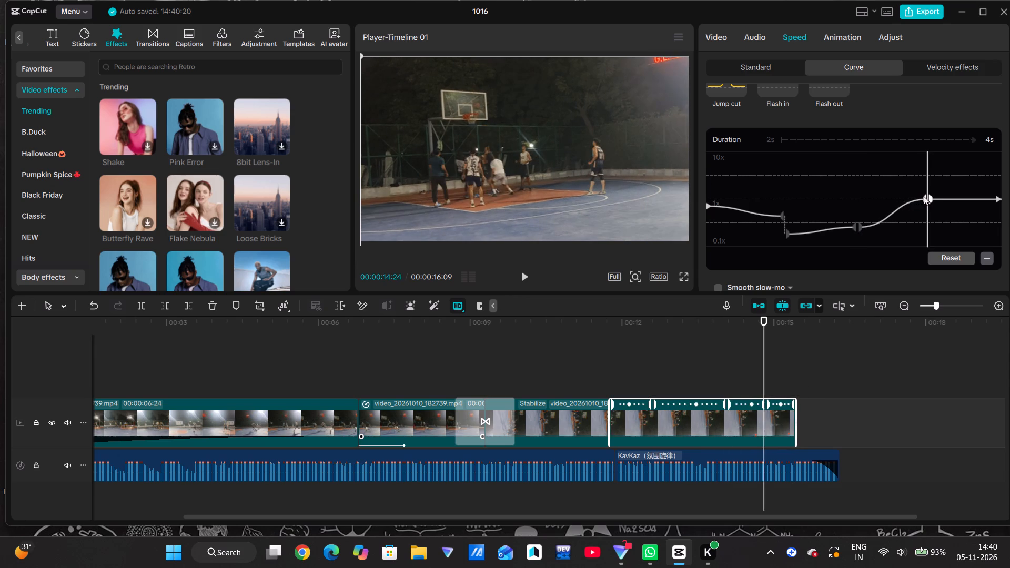
pyautogui.moveTo(923, 196); pyautogui.dragTo(906, 202)
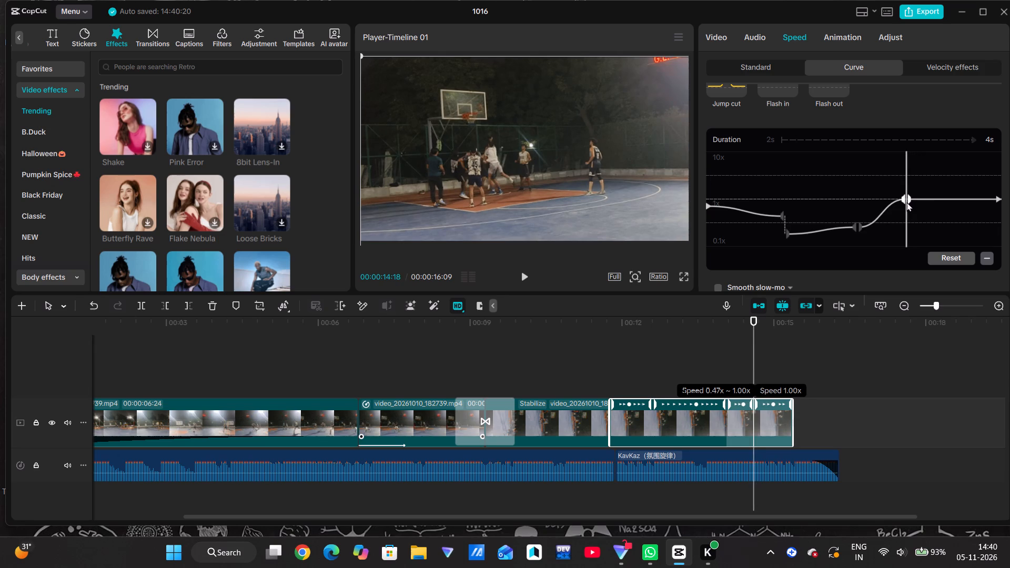
pyautogui.moveTo(906, 202); pyautogui.dragTo(918, 199)
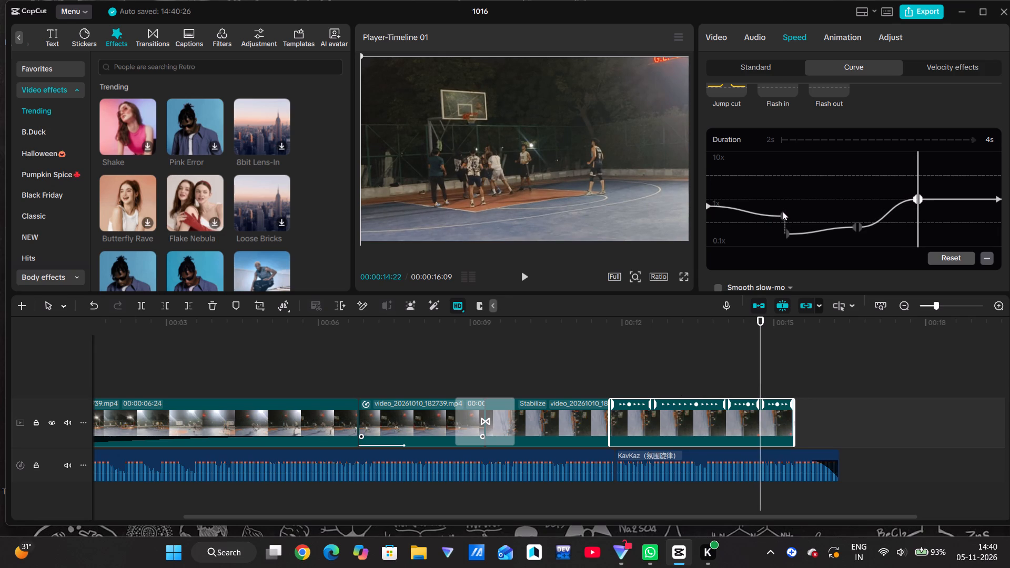
# Lower the incoming side of the middle speed curve point to about 0.34x, level with the first inner point's outgoing side.
pyautogui.click(851, 224)
pyautogui.moveTo(851, 224); pyautogui.dragTo(855, 231)
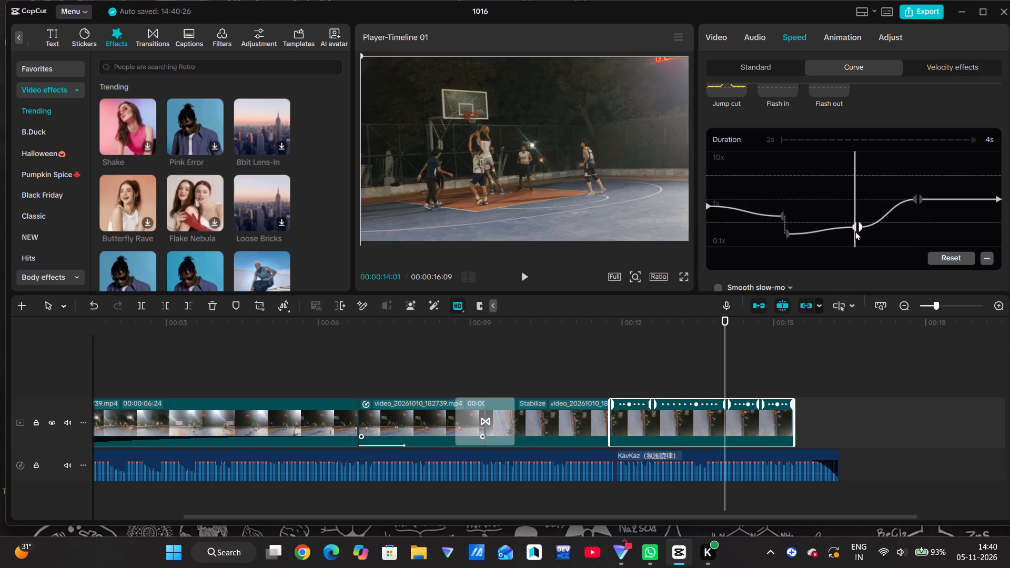
pyautogui.moveTo(853, 226); pyautogui.dragTo(854, 234)
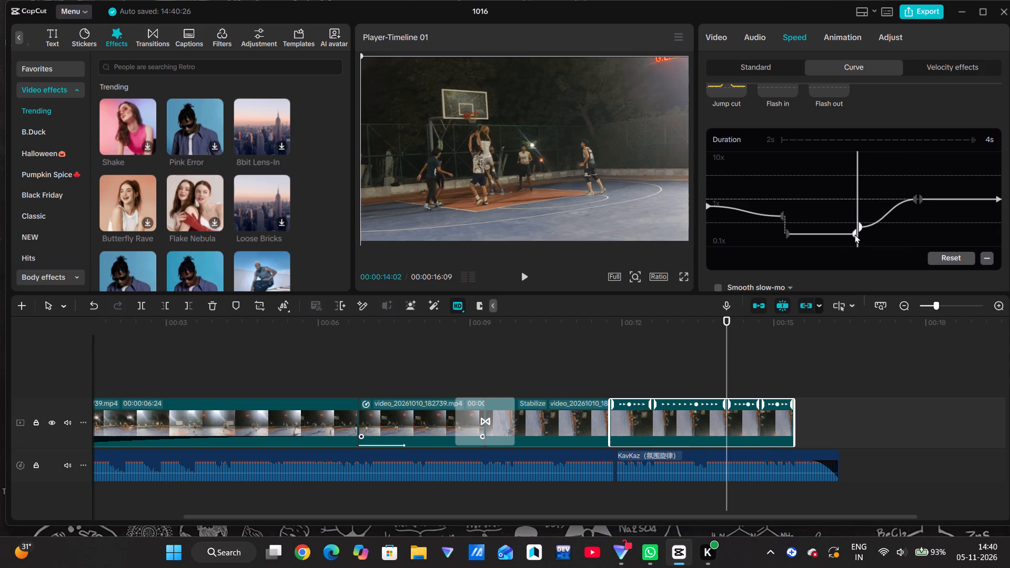
pyautogui.moveTo(854, 234); pyautogui.dragTo(855, 236)
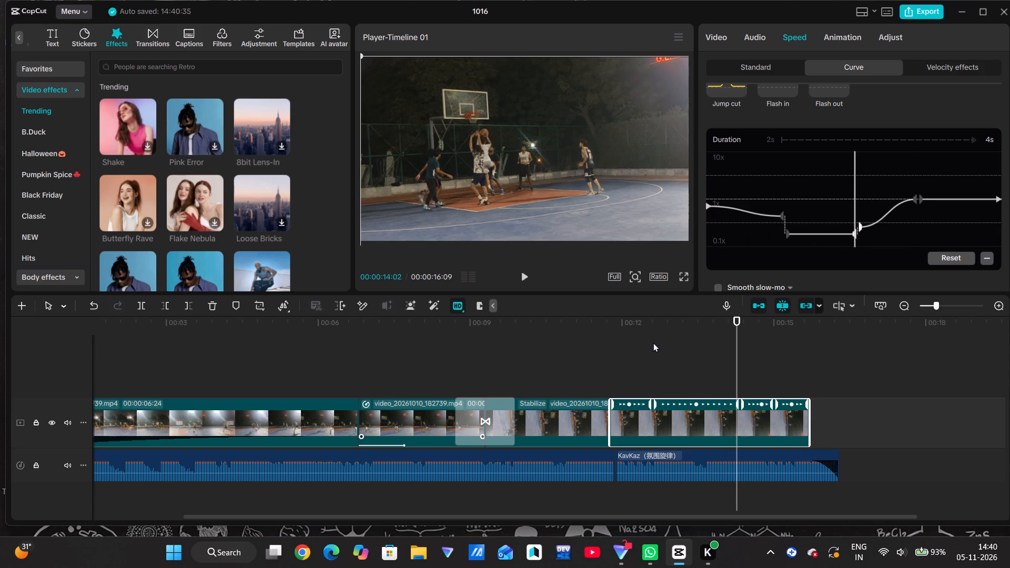
# Play the timeline from about 00:00:11 to the end, and start playback again from the beginning.
pyautogui.click(572, 362)
pyautogui.click(524, 276)
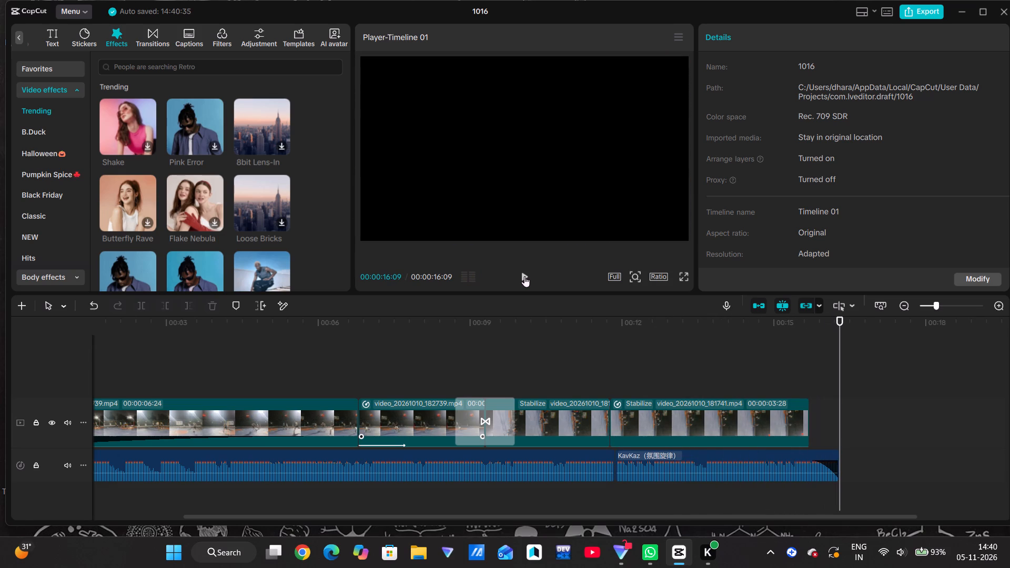
pyautogui.click(524, 276)
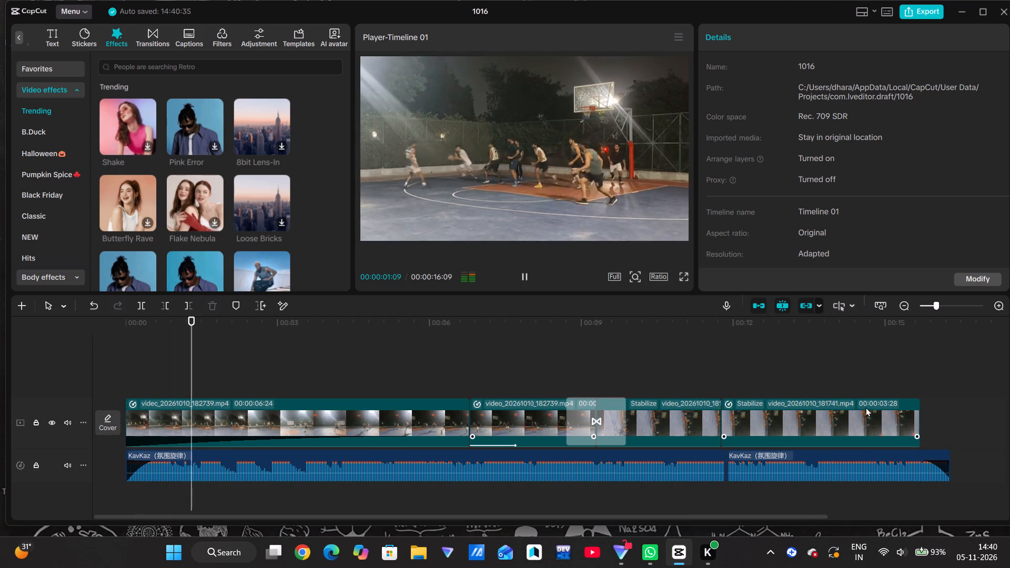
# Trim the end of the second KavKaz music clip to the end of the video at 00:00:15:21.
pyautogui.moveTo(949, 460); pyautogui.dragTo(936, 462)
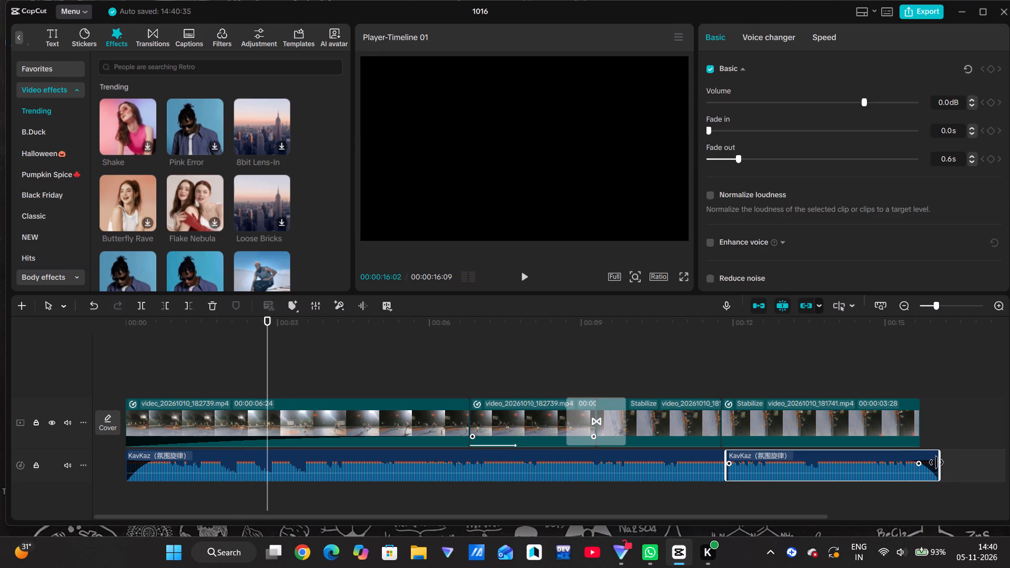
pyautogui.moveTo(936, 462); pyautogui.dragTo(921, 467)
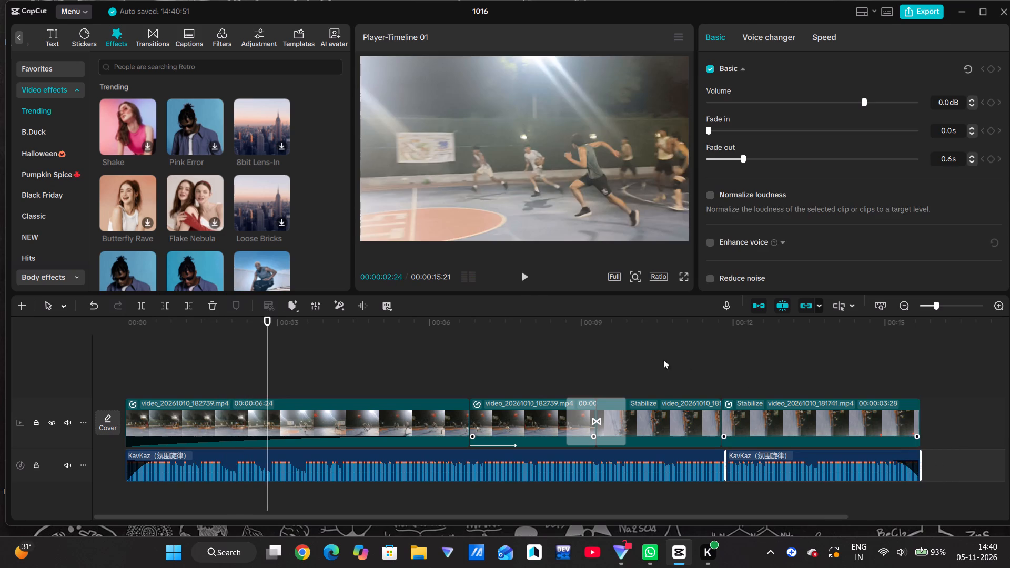
# Play the timeline from 00:00:02:24 to the end to review the slowed final clip with the music.
pyautogui.click(523, 273)
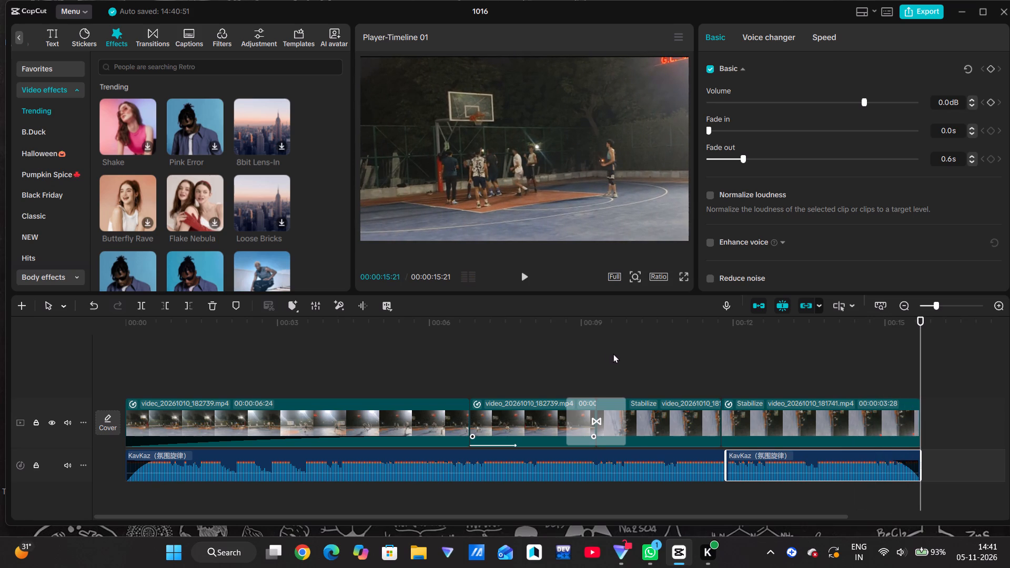
# Extend the end of the final video_20261010_181741 clip to a duration of 00:00:04:26.
pyautogui.click(920, 419)
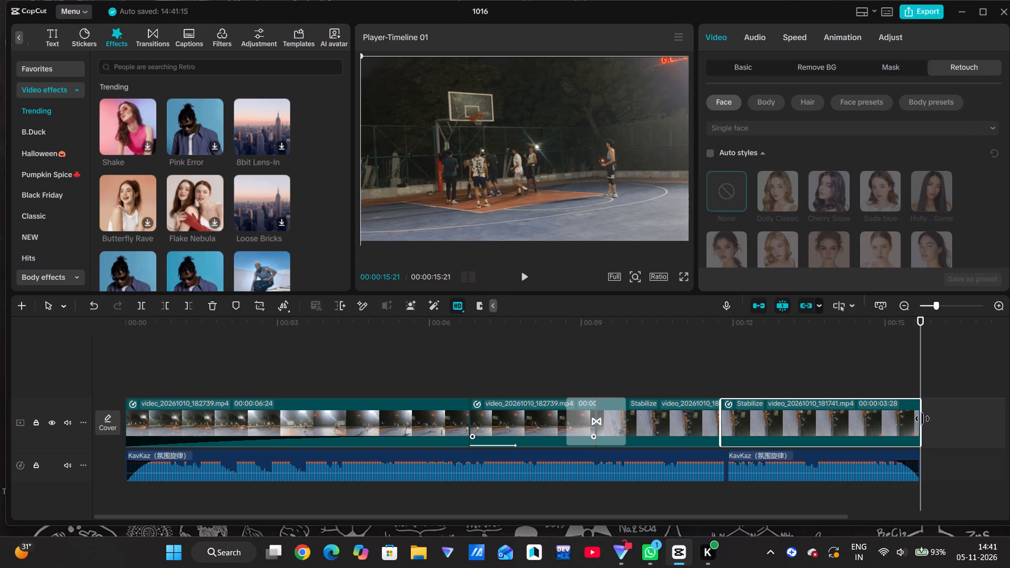
pyautogui.moveTo(921, 420); pyautogui.dragTo(923, 422)
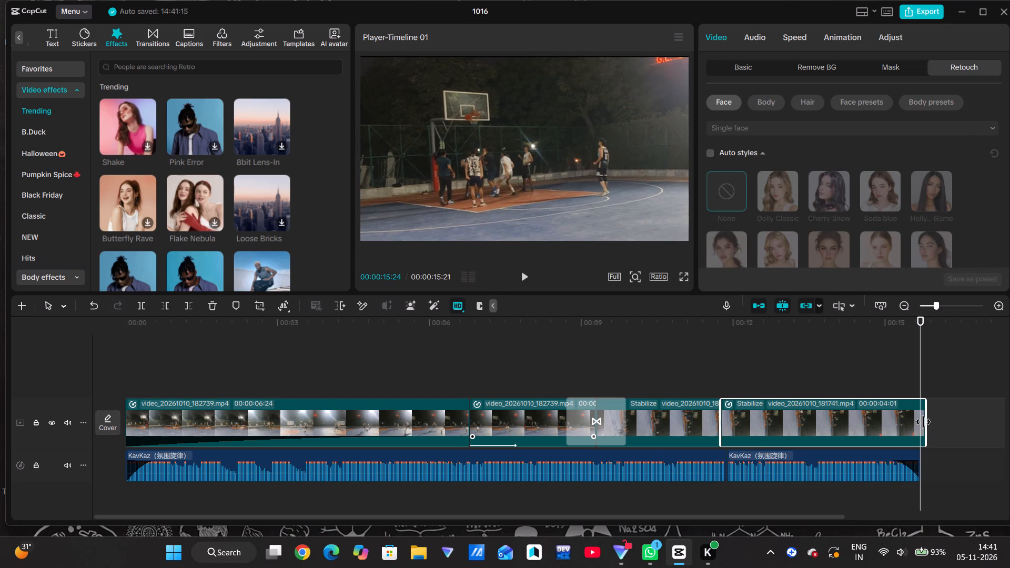
pyautogui.moveTo(923, 422); pyautogui.dragTo(945, 423)
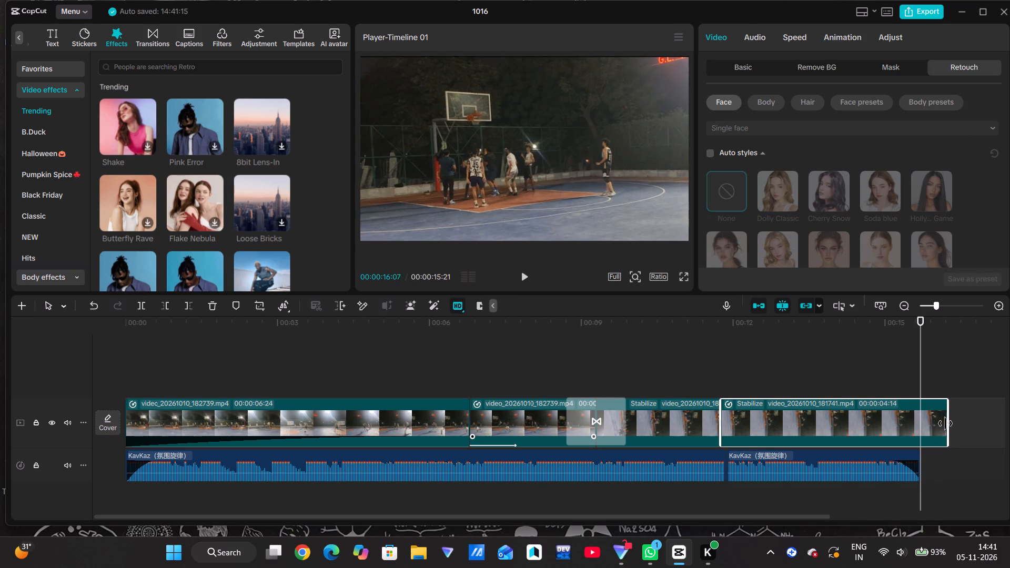
pyautogui.moveTo(945, 423); pyautogui.dragTo(957, 426)
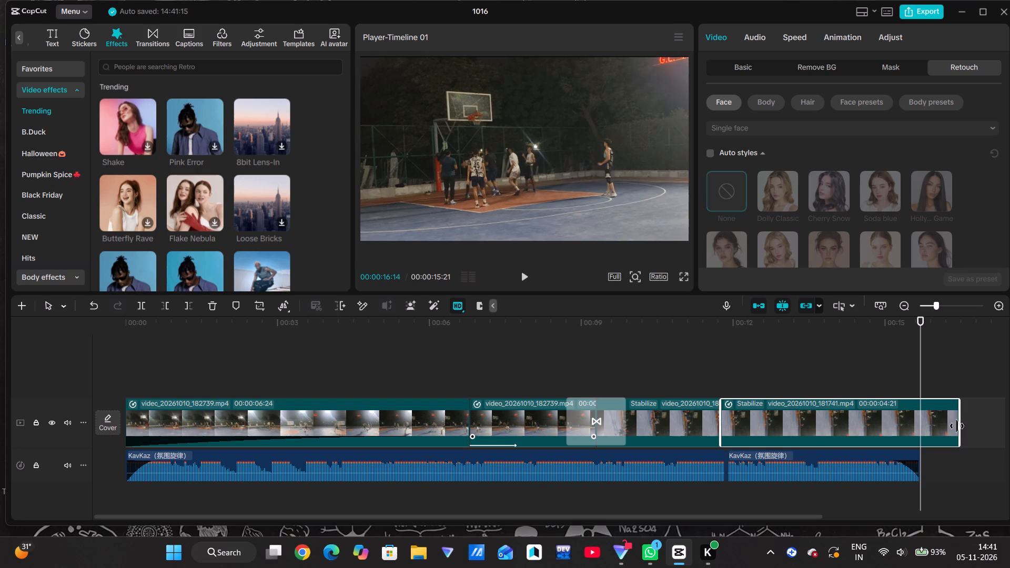
pyautogui.moveTo(957, 426); pyautogui.dragTo(965, 424)
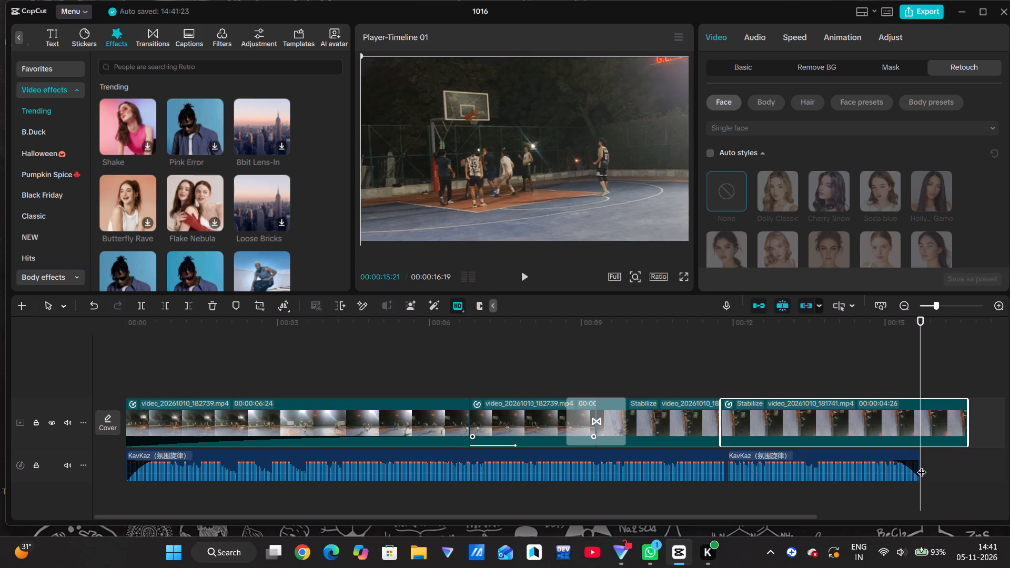
# Extend the second KavKaz music clip to the end of the final video clip at 00:00:16:19.
pyautogui.moveTo(920, 465); pyautogui.dragTo(962, 463)
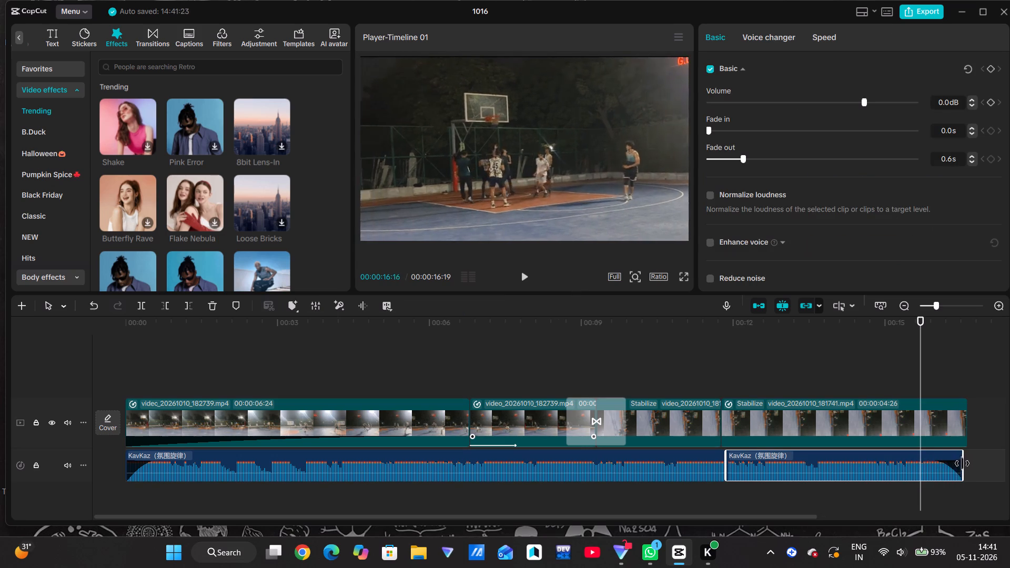
pyautogui.moveTo(962, 463); pyautogui.dragTo(966, 462)
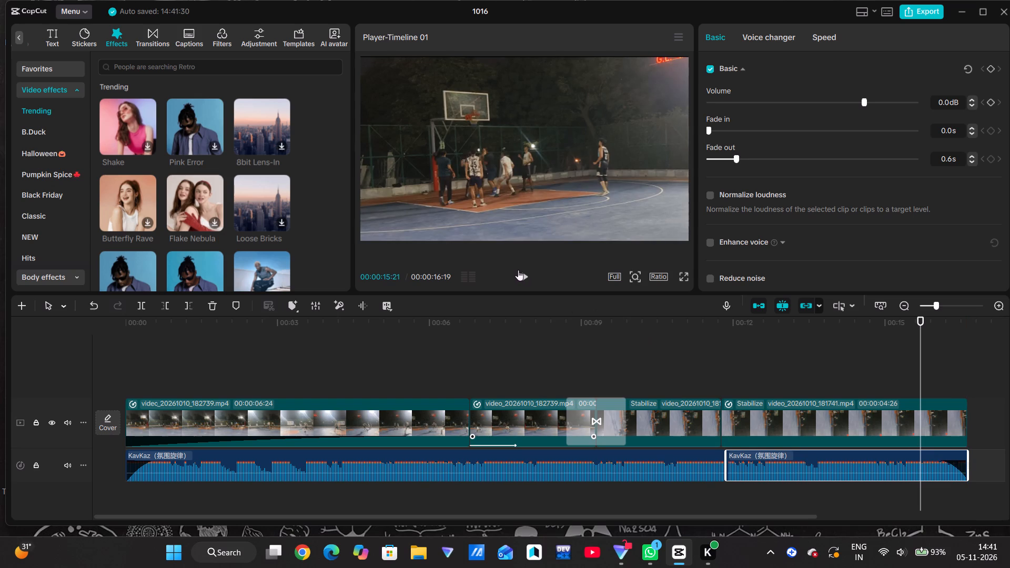
# Play the ending from 00:00:15:21, and start playback again from the beginning.
pyautogui.click(518, 270)
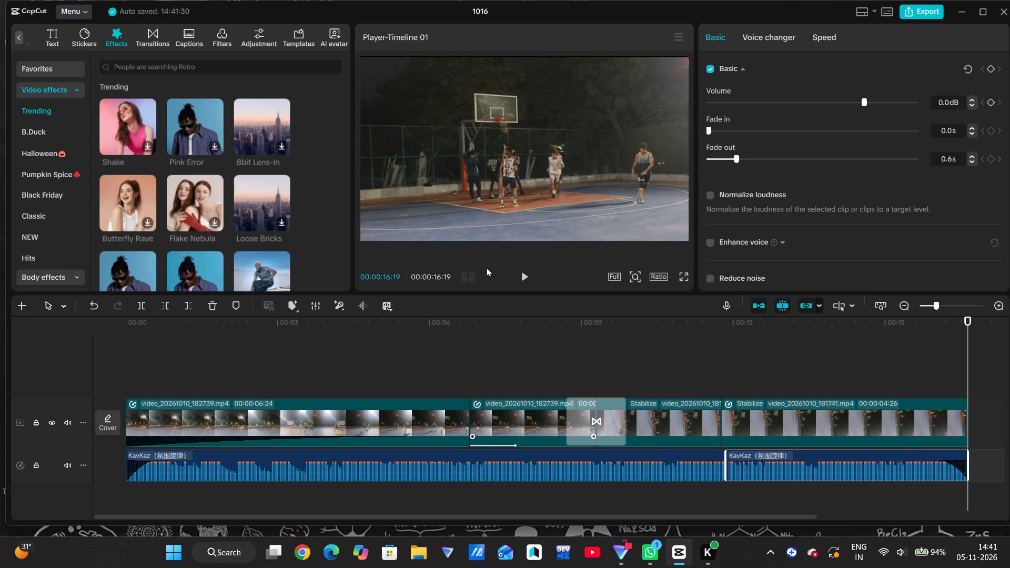
pyautogui.click(525, 271)
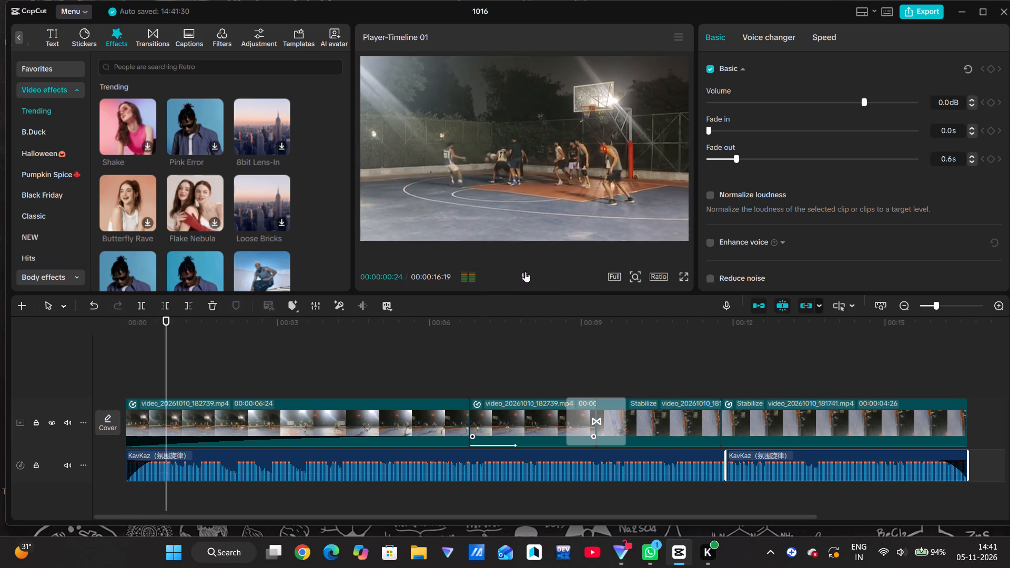
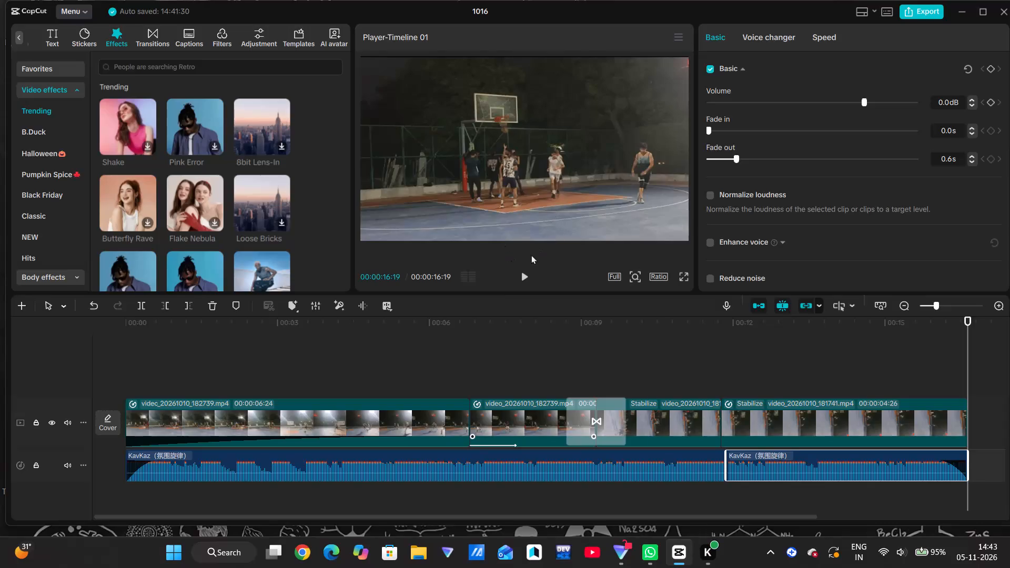
# Play the timeline again to review the edited basketball video with its music.
pyautogui.click(523, 270)
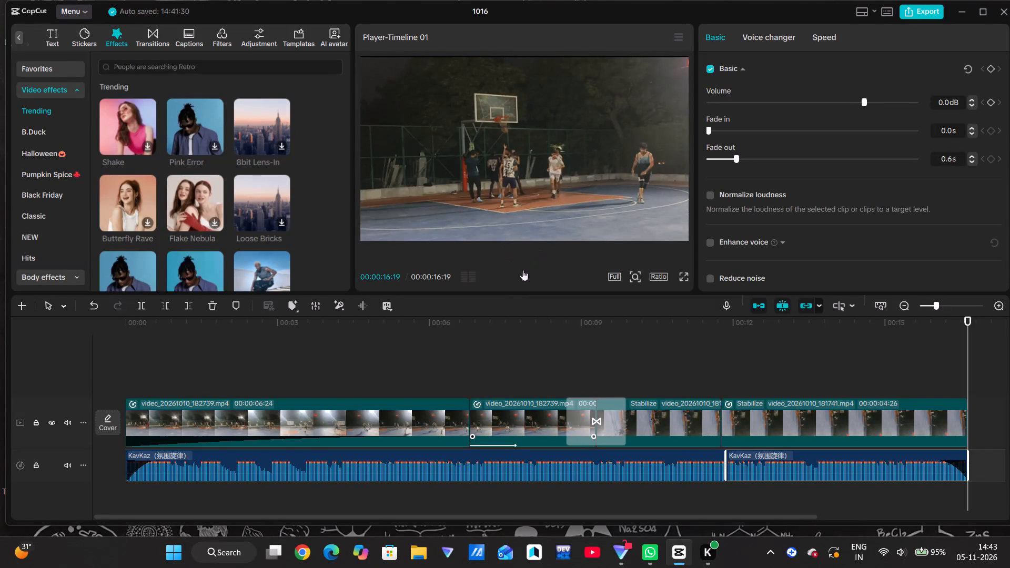
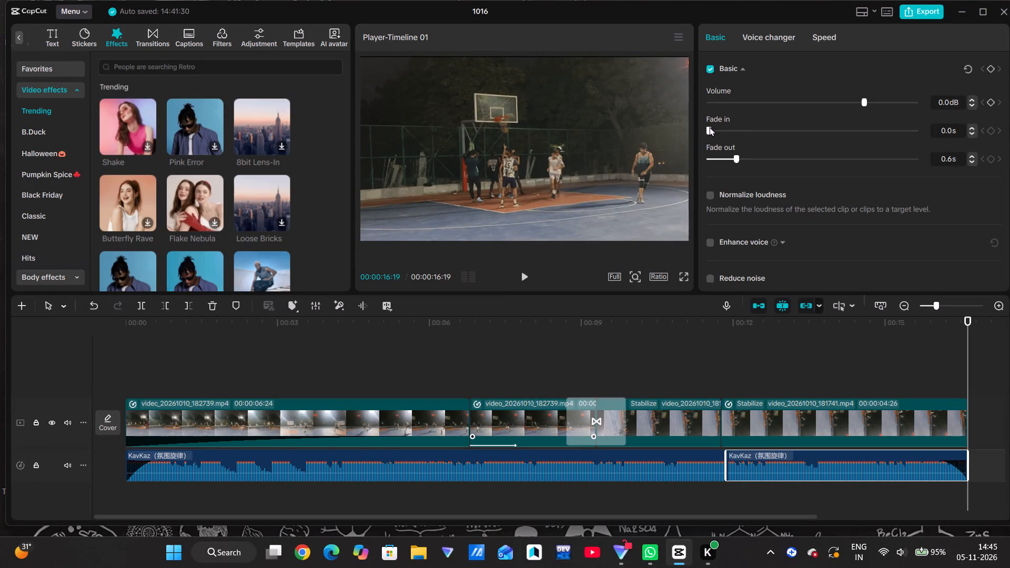
# Set the second KavKaz music clip's fade-in to 0.2 s and fine-tune its fade-out to about 0.6 s.
pyautogui.moveTo(709, 127); pyautogui.dragTo(744, 125)
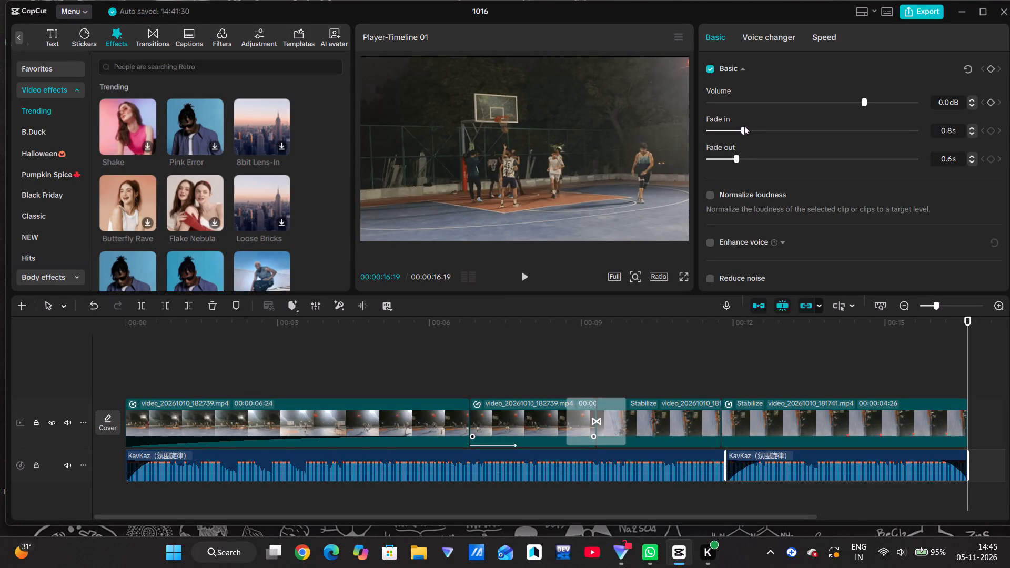
pyautogui.moveTo(744, 125); pyautogui.dragTo(715, 142)
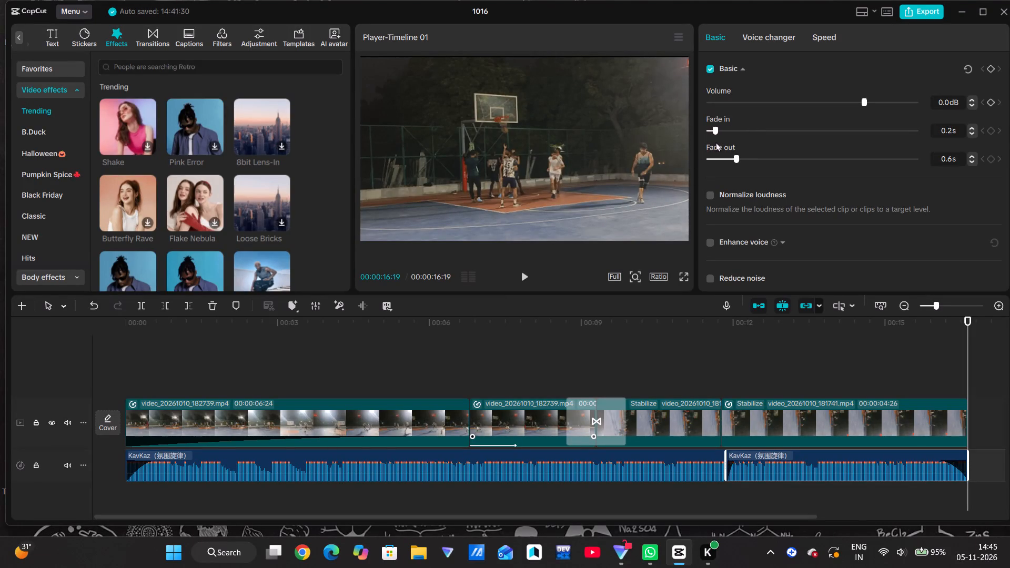
pyautogui.moveTo(715, 142); pyautogui.dragTo(715, 142)
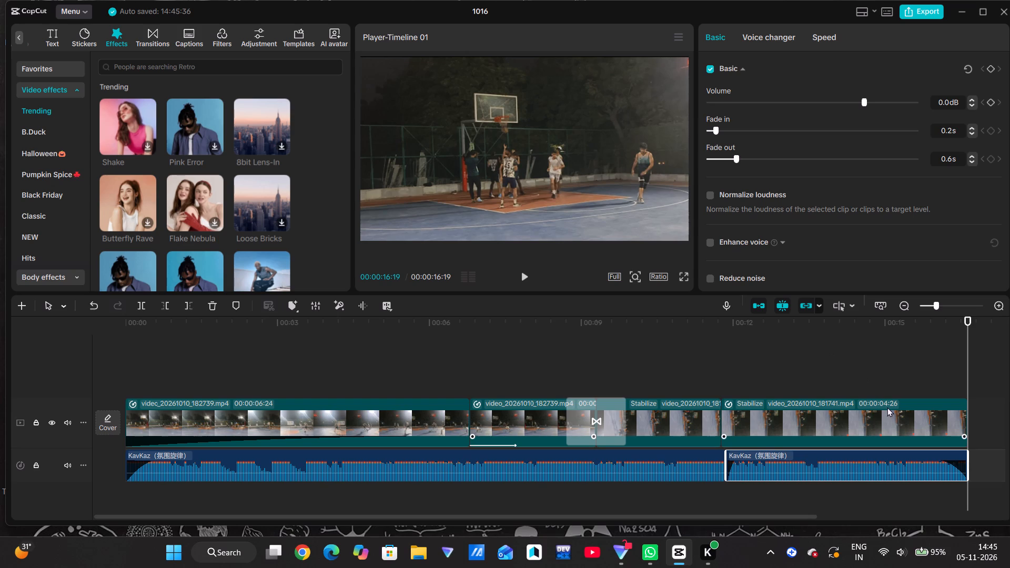
pyautogui.click(948, 458)
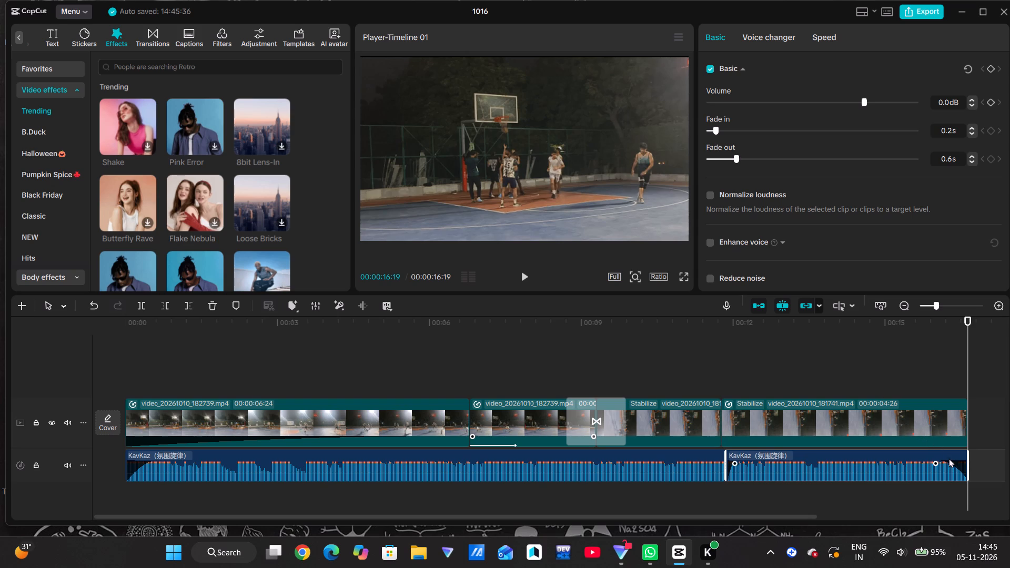
pyautogui.click(936, 462)
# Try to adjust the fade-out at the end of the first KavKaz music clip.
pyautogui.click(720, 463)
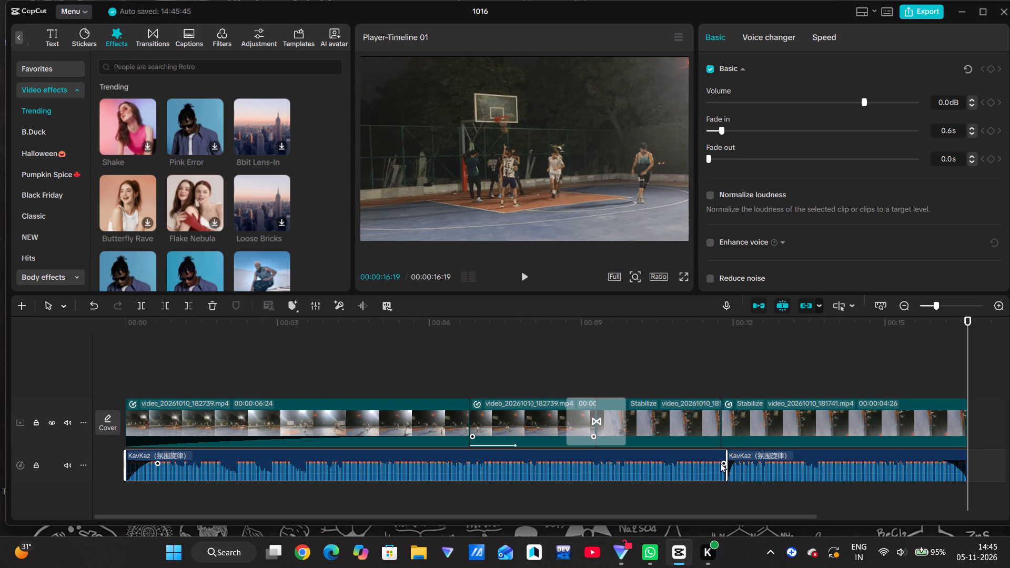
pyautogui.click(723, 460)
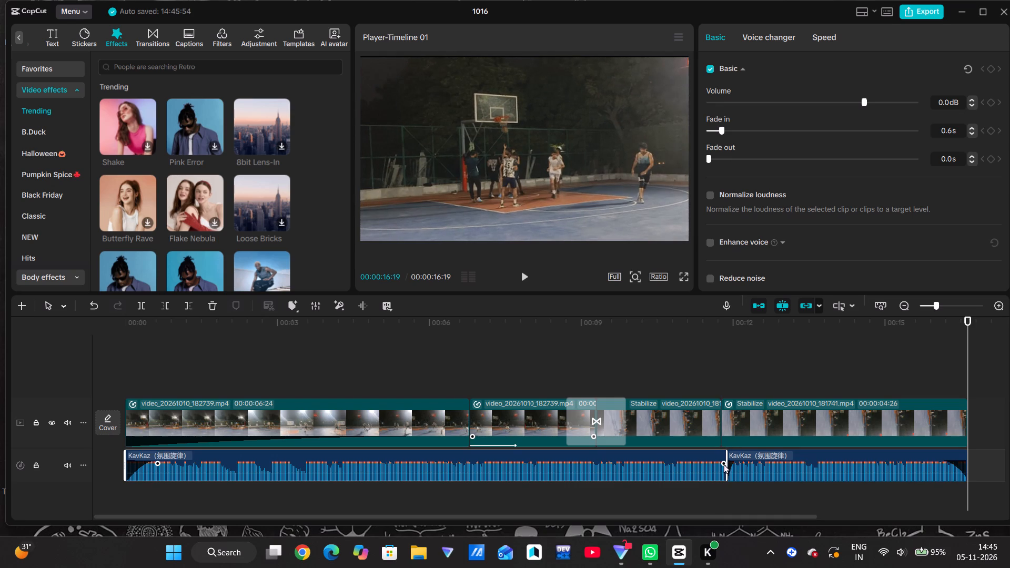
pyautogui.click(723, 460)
# Play the timeline from the beginning to review the video with the adjusted music fades.
pyautogui.click(520, 269)
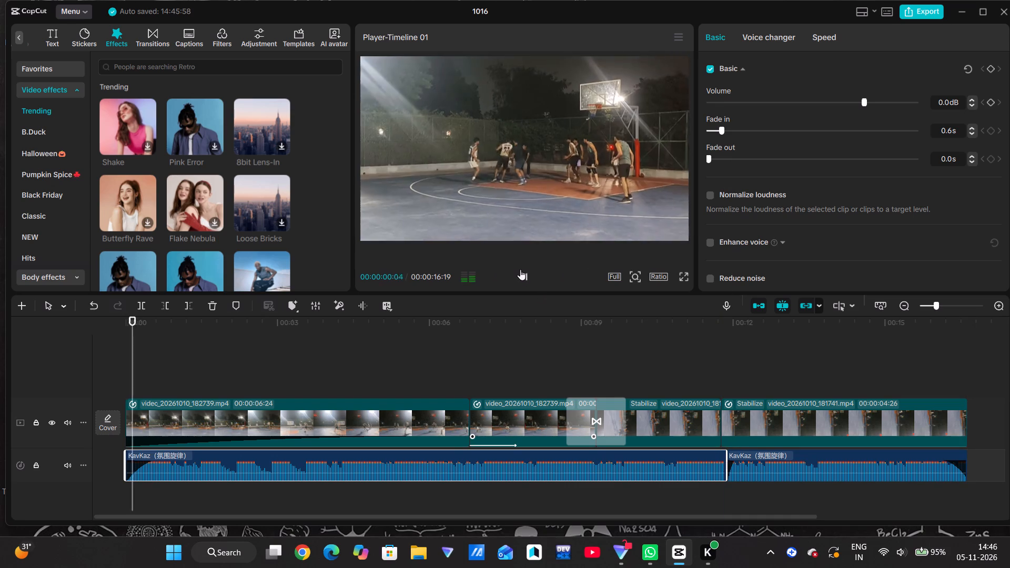
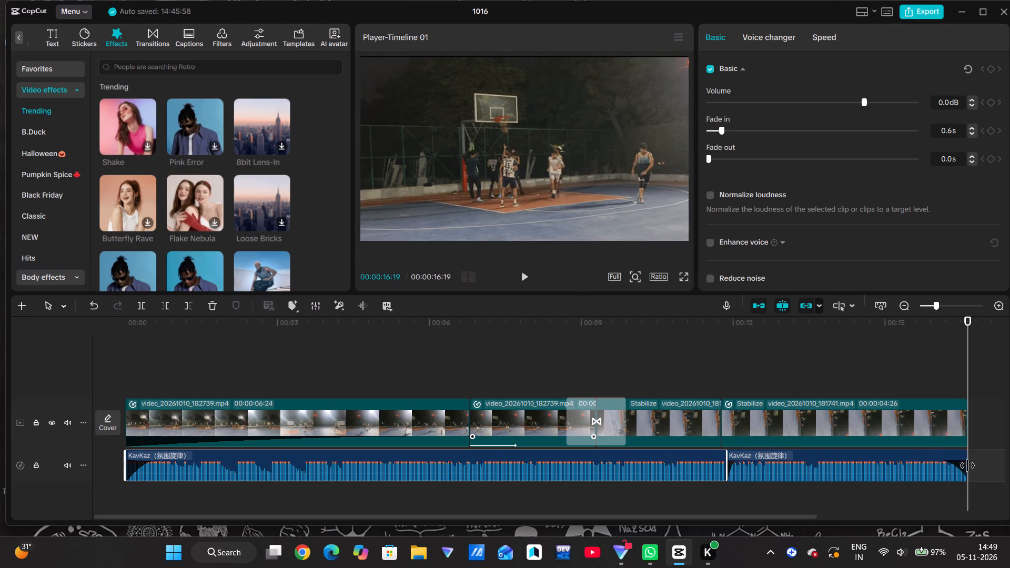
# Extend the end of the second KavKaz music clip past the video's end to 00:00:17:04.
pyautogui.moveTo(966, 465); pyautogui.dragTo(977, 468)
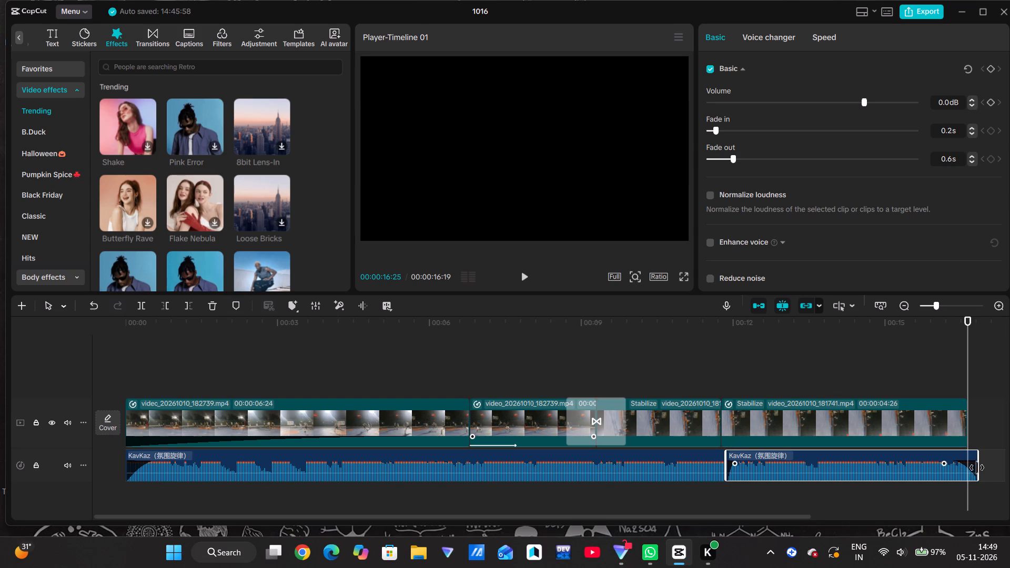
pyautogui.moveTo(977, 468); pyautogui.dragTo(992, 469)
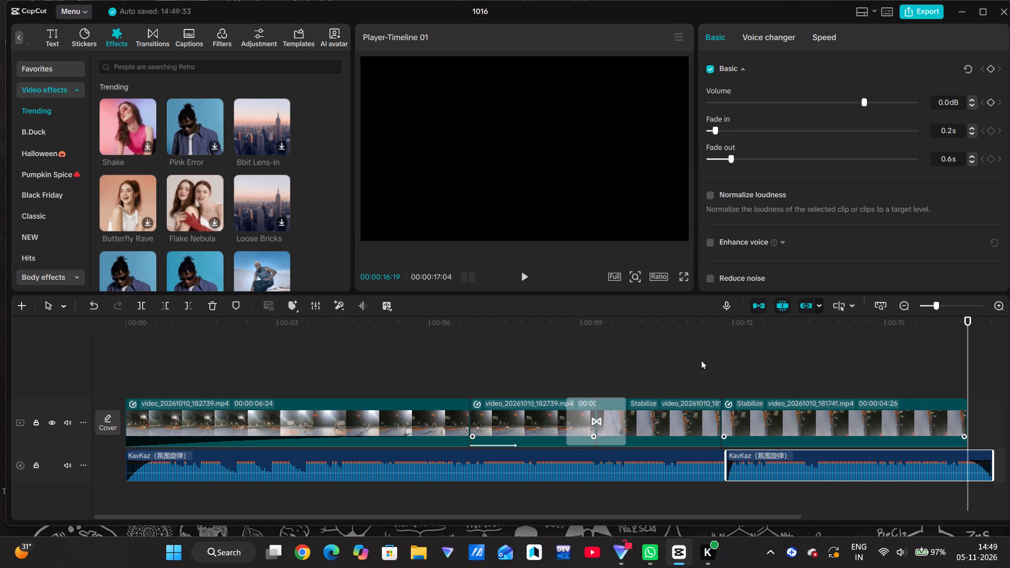
# Play the final part of the timeline from about 00:00:14 to review how the music ends.
pyautogui.click(840, 370)
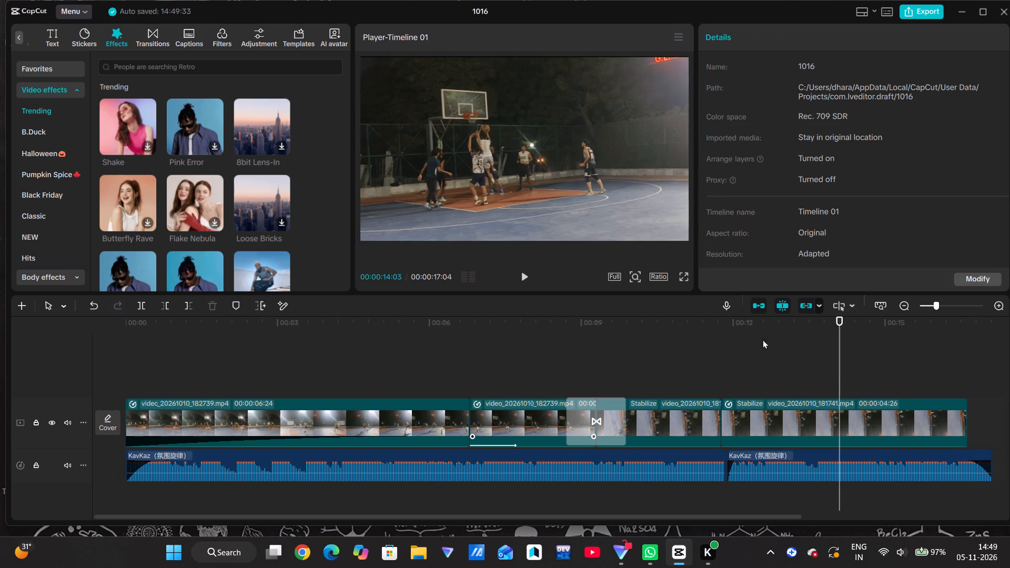
pyautogui.click(526, 269)
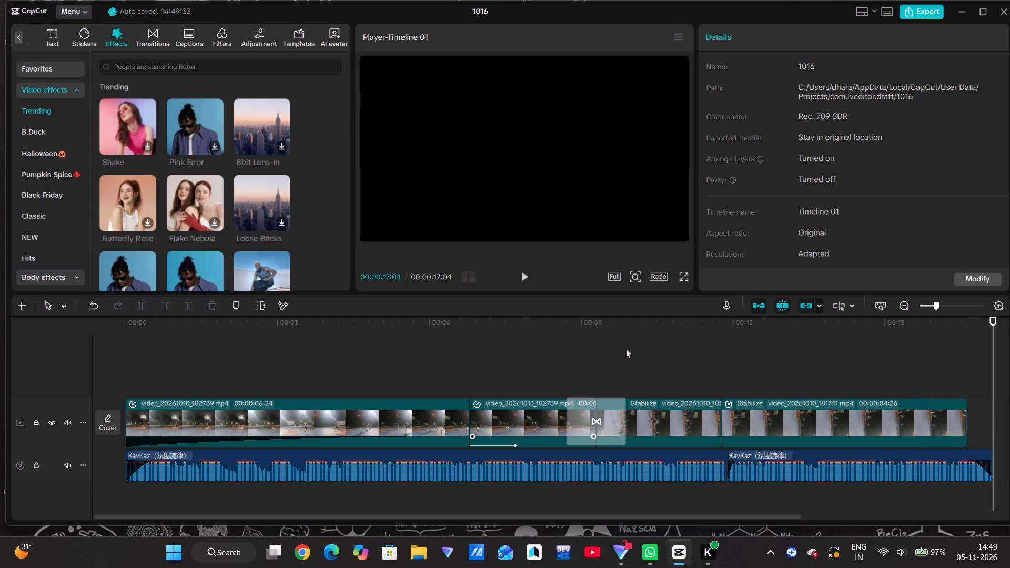
pyautogui.click(854, 368)
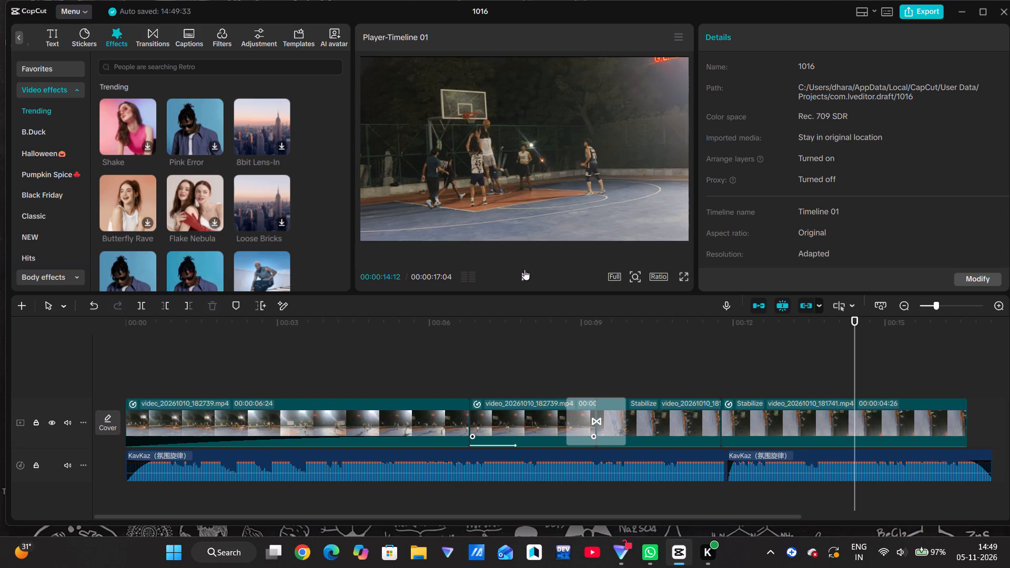
pyautogui.click(524, 269)
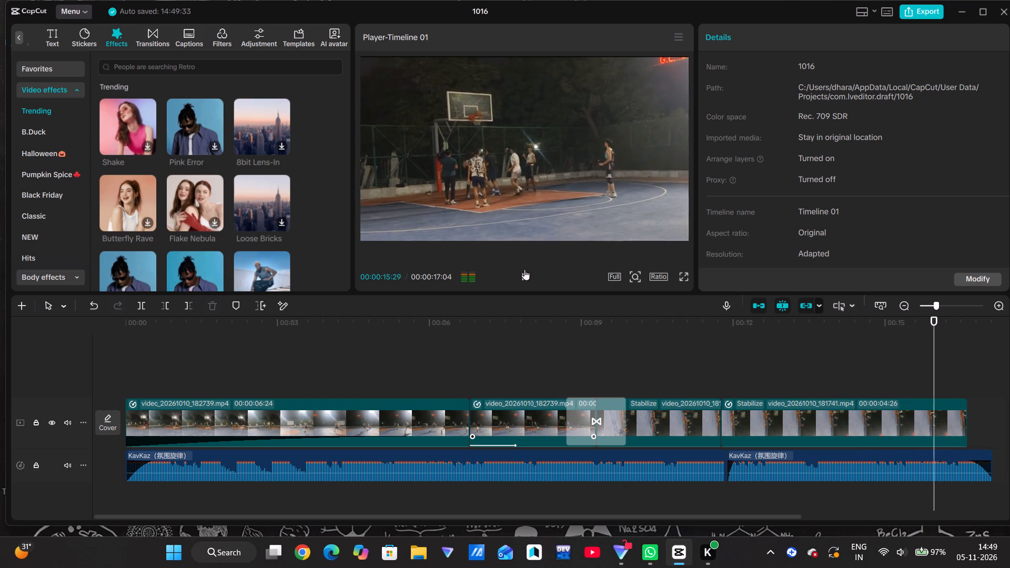
pyautogui.click(524, 269)
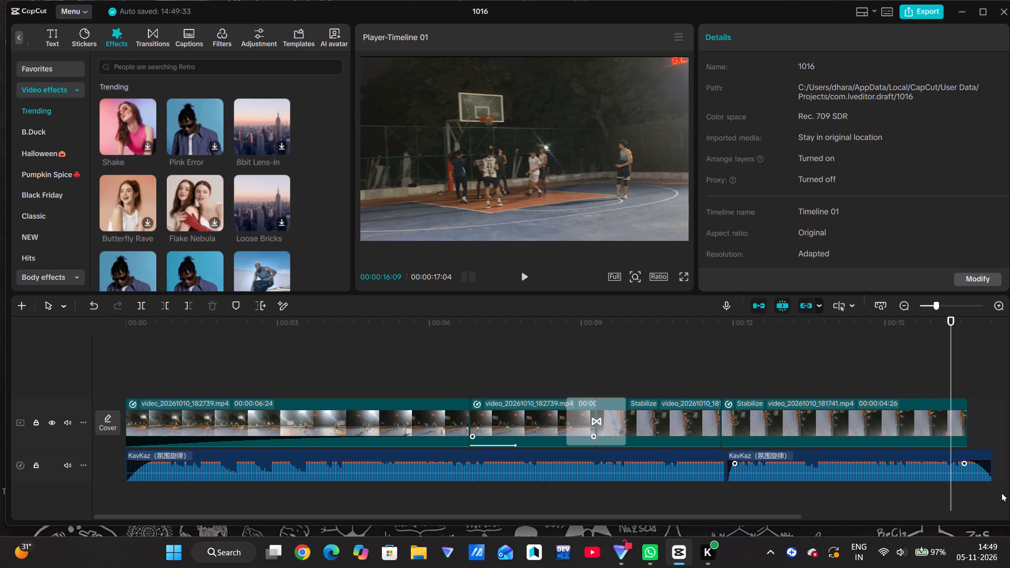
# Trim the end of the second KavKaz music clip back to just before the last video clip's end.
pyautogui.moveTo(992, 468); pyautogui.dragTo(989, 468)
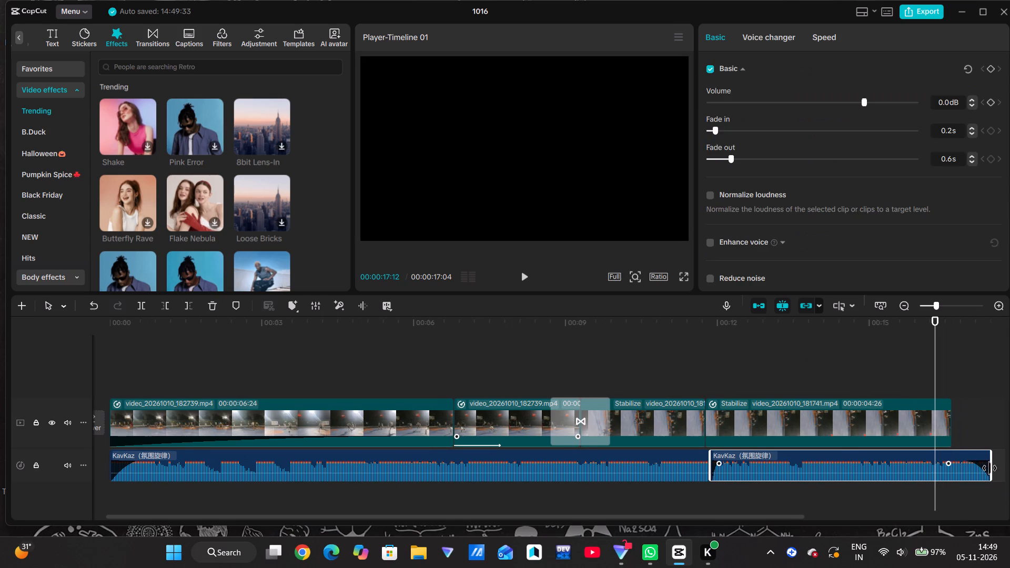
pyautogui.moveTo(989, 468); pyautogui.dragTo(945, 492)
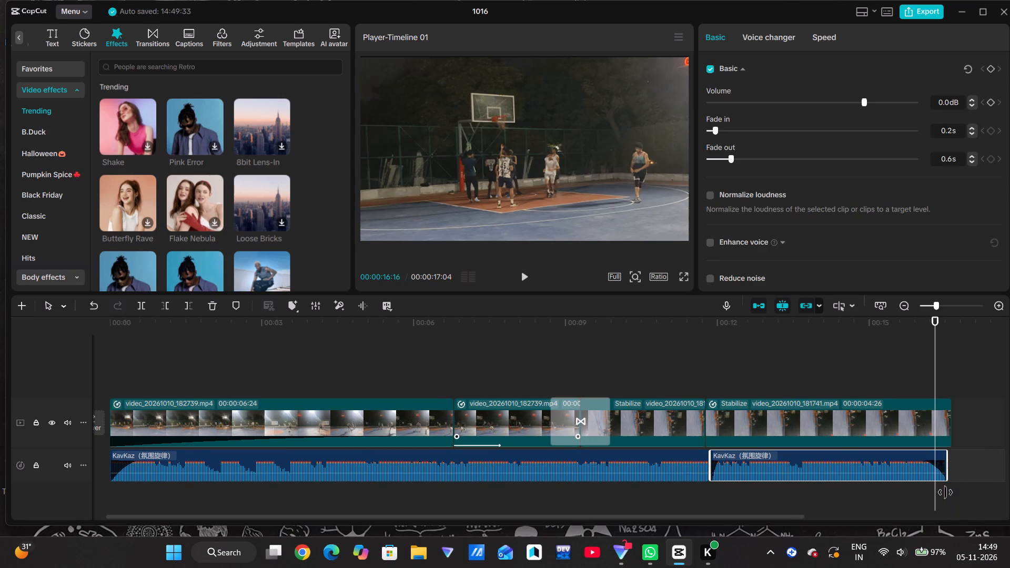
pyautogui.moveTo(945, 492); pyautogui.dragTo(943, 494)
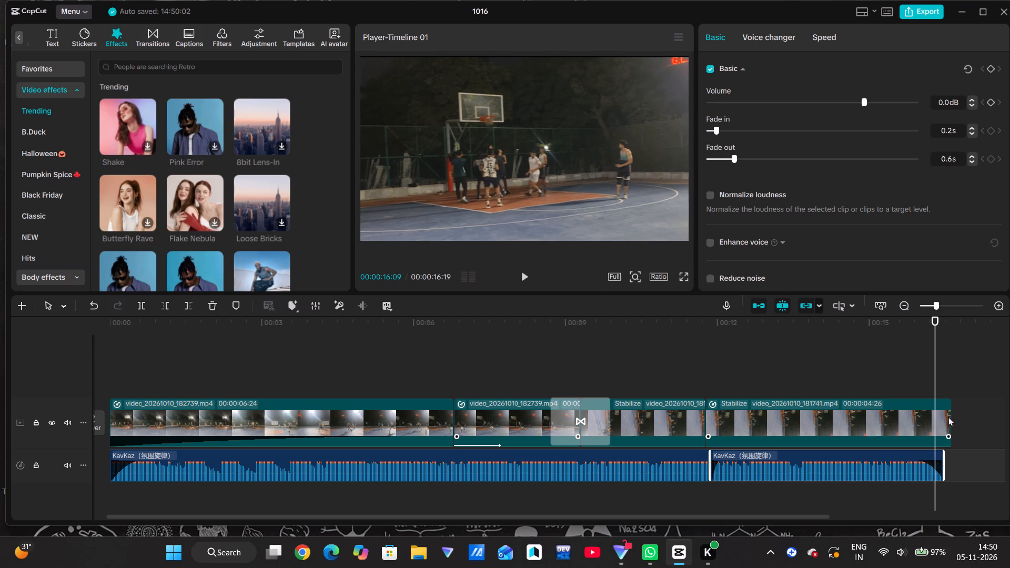
# Extend the end of the last video clip, video_20261010_181741.mp4, to a duration of 00:00:05:10.
pyautogui.moveTo(950, 420); pyautogui.dragTo(944, 421)
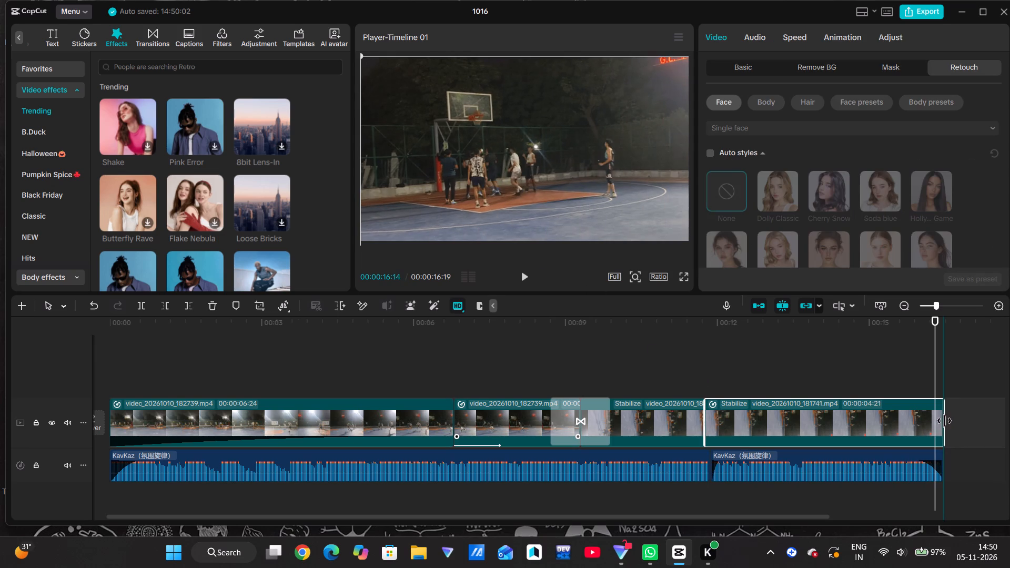
pyautogui.moveTo(944, 421); pyautogui.dragTo(947, 423)
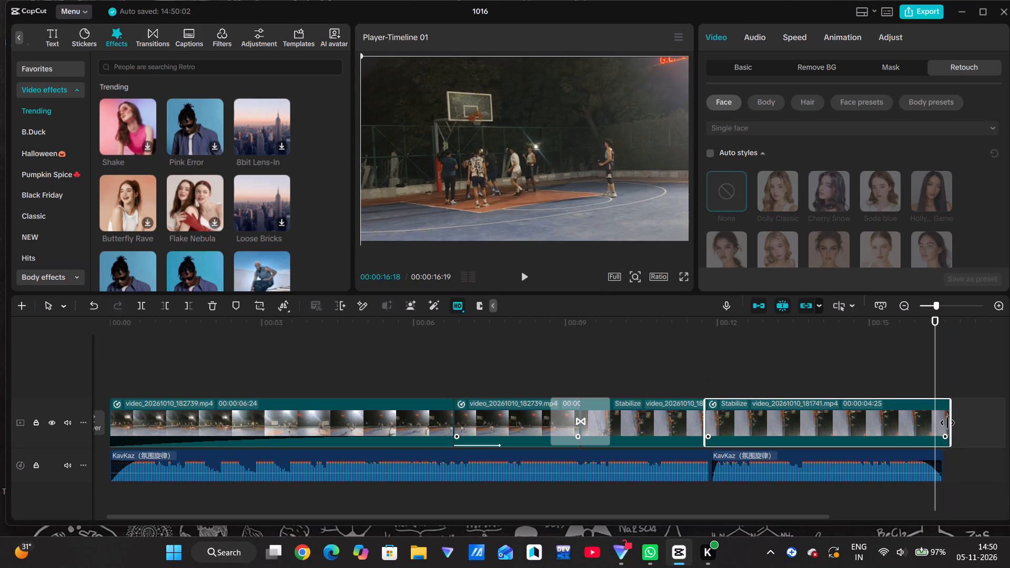
pyautogui.moveTo(947, 423); pyautogui.dragTo(971, 423)
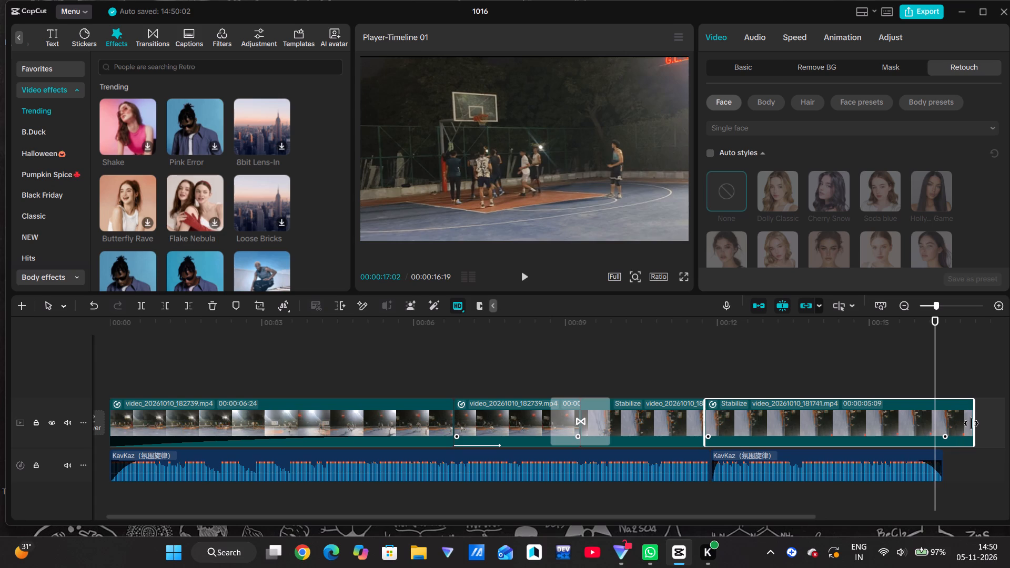
pyautogui.moveTo(971, 423); pyautogui.dragTo(971, 423)
pyautogui.moveTo(971, 423); pyautogui.dragTo(973, 423)
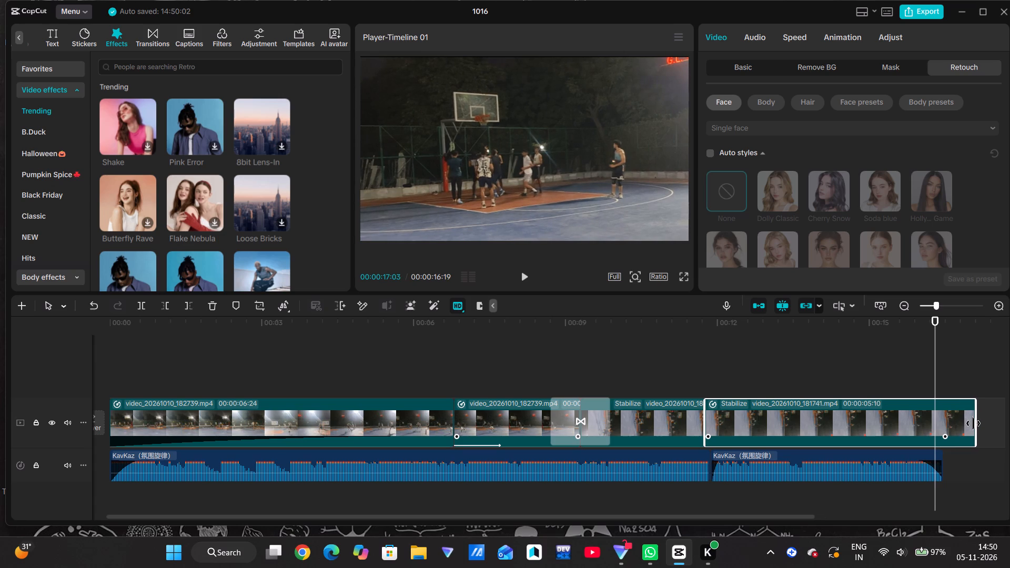
pyautogui.moveTo(973, 423); pyautogui.dragTo(974, 423)
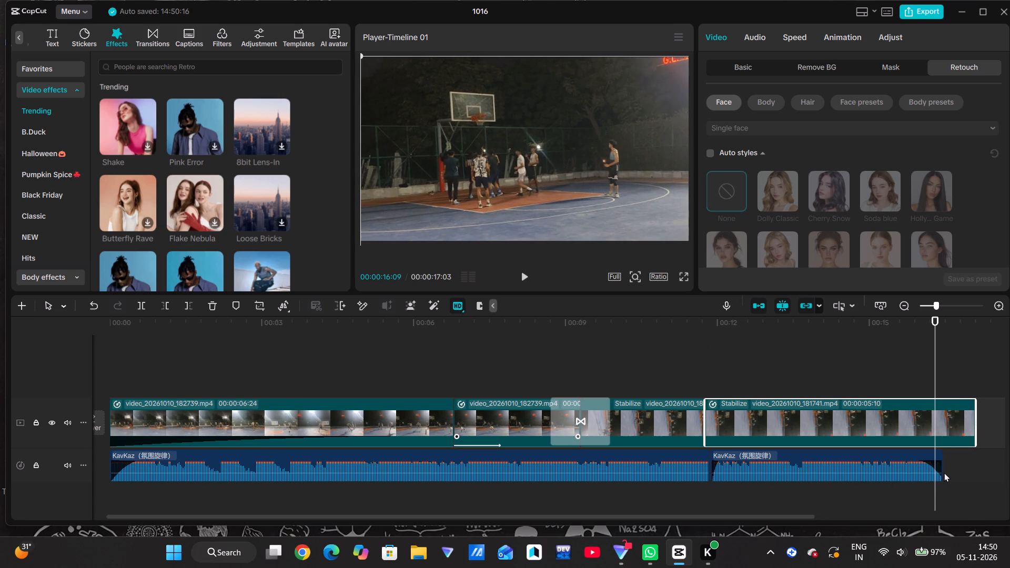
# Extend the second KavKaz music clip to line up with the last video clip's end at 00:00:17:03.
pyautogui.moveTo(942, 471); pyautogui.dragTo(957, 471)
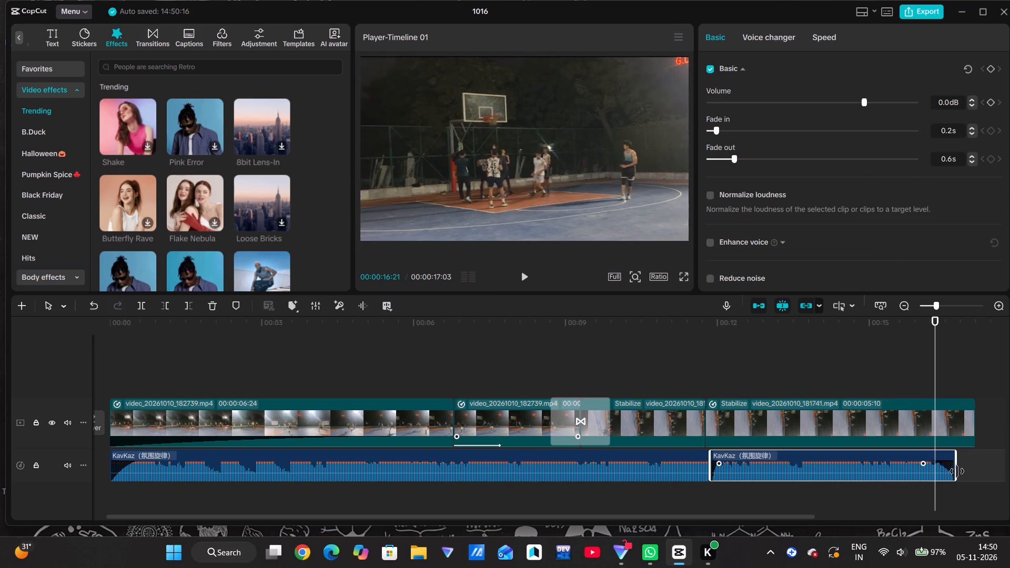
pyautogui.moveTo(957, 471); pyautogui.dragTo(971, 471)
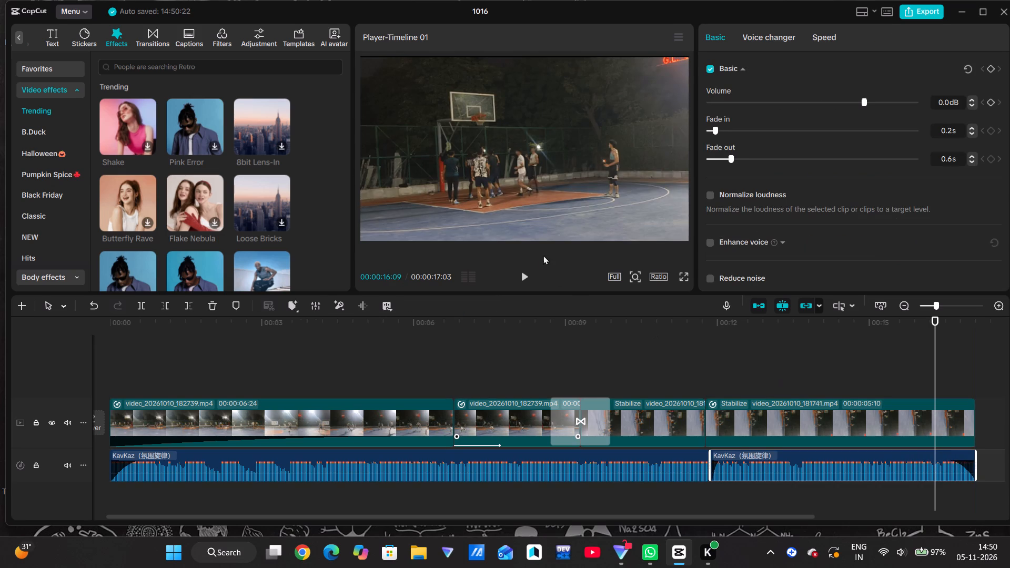
# Play the closing section, including from 00:00:13:09, to review the extended video and music ending.
pyautogui.click(520, 270)
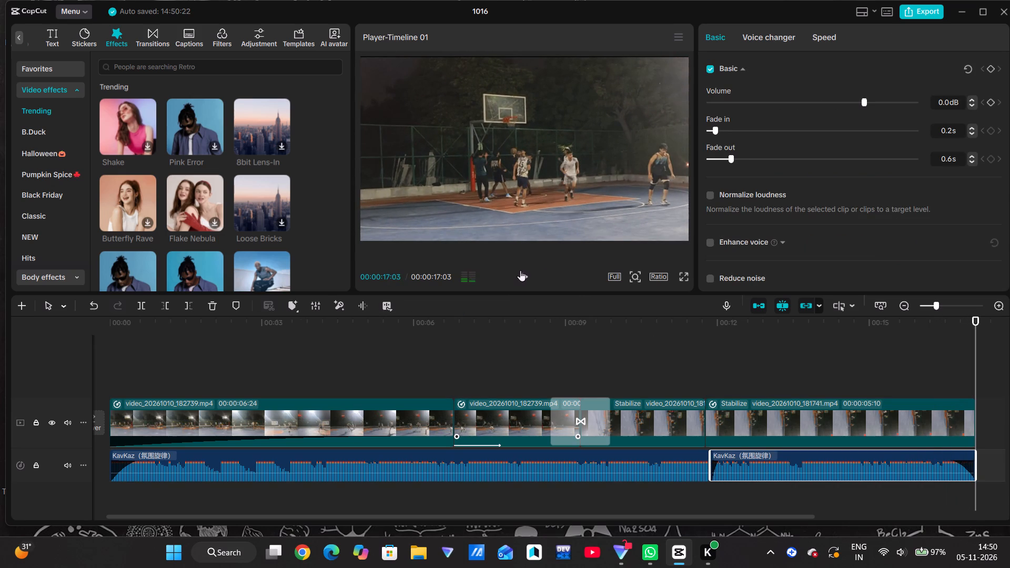
pyautogui.click(783, 392)
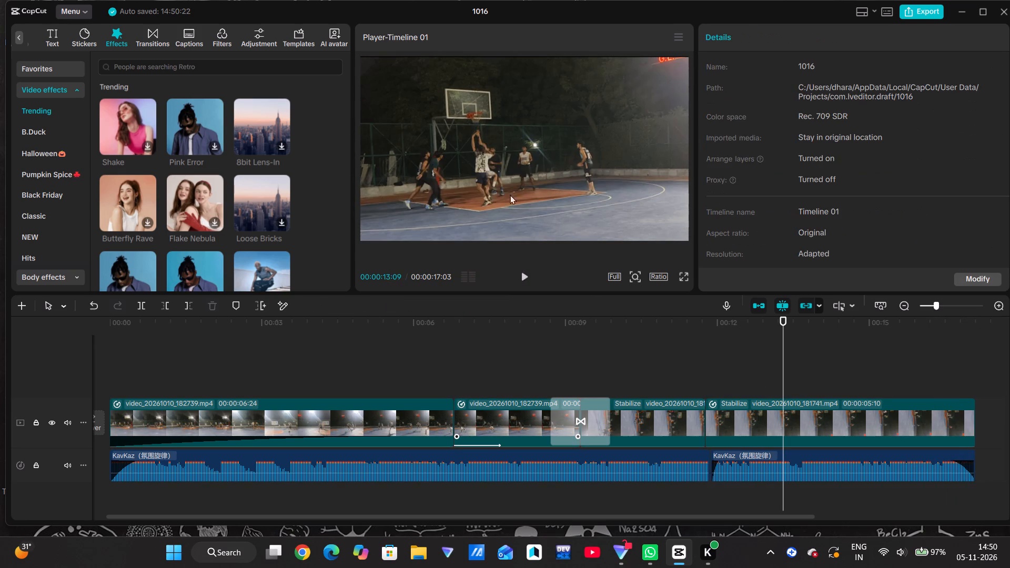
pyautogui.click(526, 268)
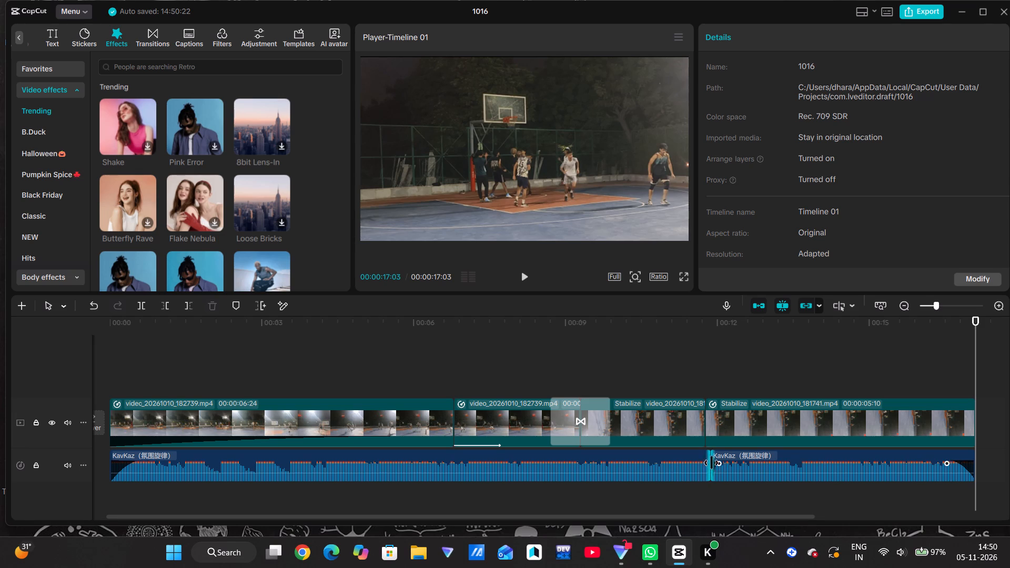
# Shift the cut between the two KavKaz music clips slightly earlier to line up with the last video clip's start.
pyautogui.click(713, 422)
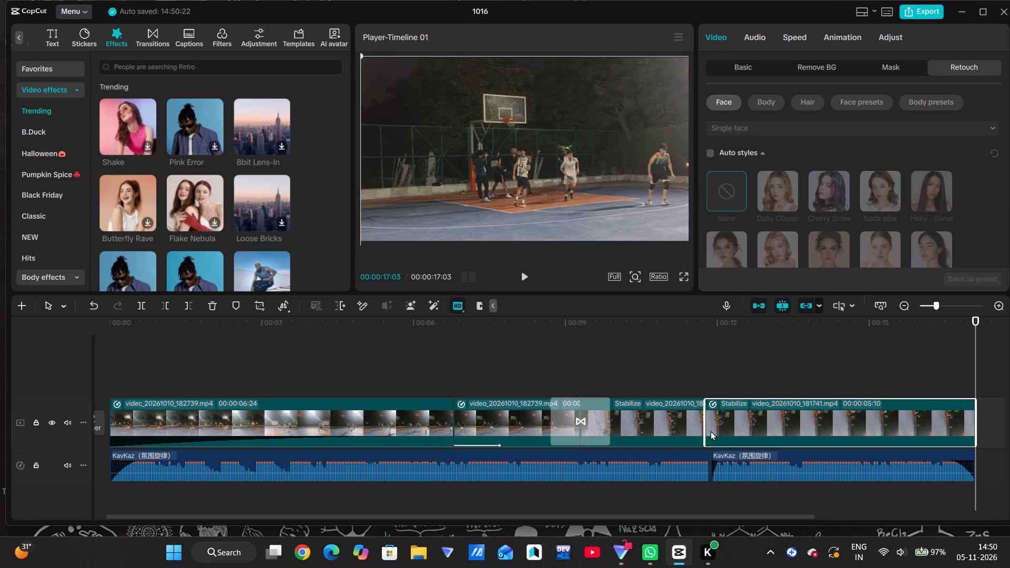
pyautogui.click(713, 464)
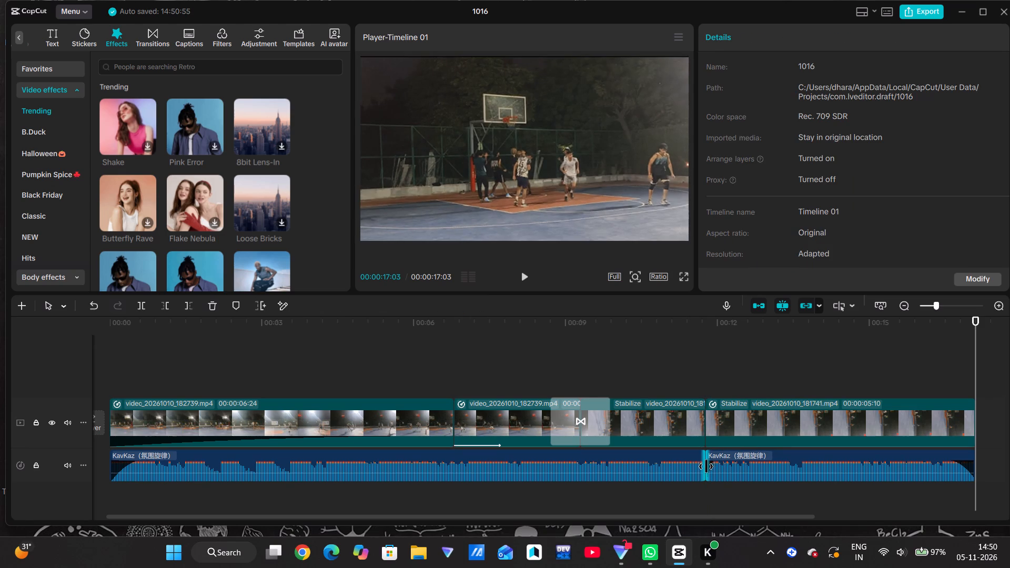
pyautogui.click(706, 466)
# Play the whole timeline to review the realigned music cut and the ending.
pyautogui.click(521, 278)
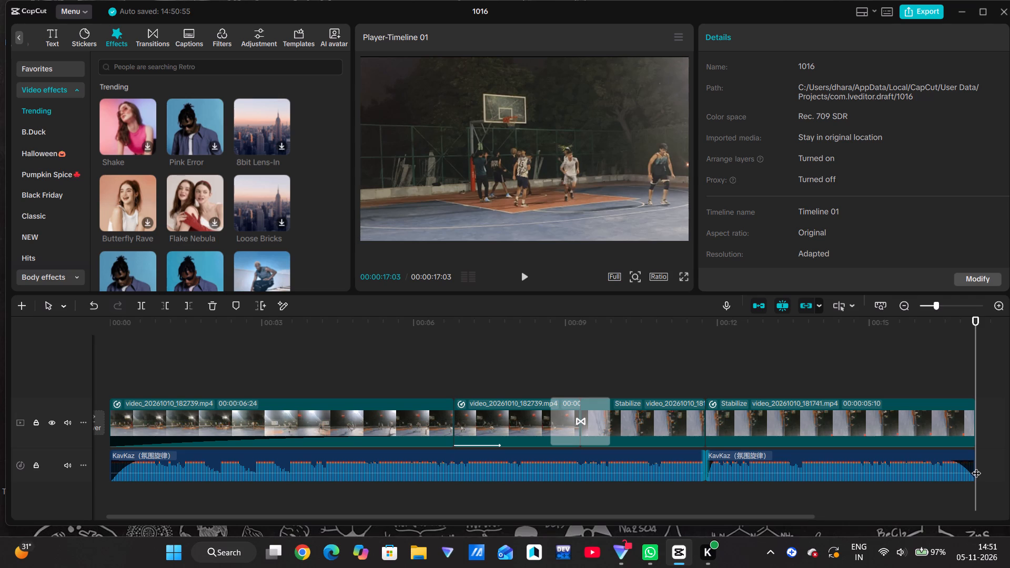
# Extend the end of the second KavKaz music clip well past the video's end to 00:00:21:04.
pyautogui.moveTo(975, 462); pyautogui.dragTo(994, 463)
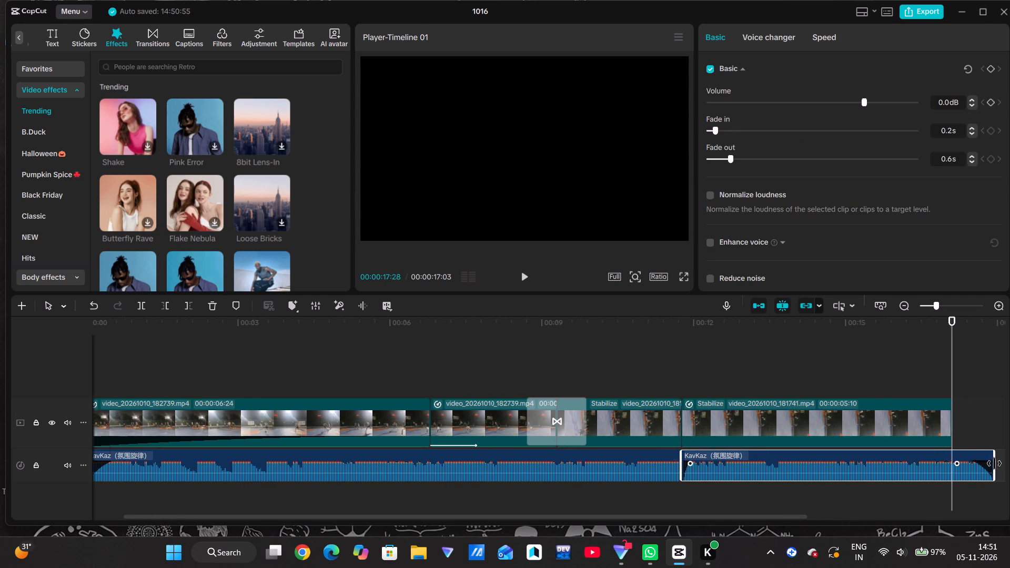
pyautogui.moveTo(994, 463); pyautogui.dragTo(998, 464)
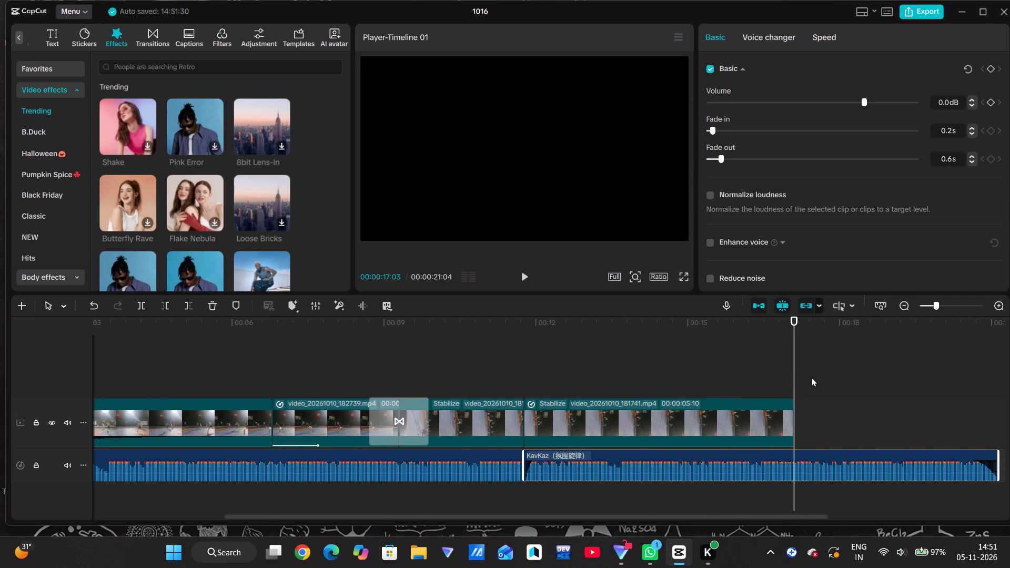
# Play the closing section from within the last video clip through the end of the extended music.
pyautogui.click(724, 371)
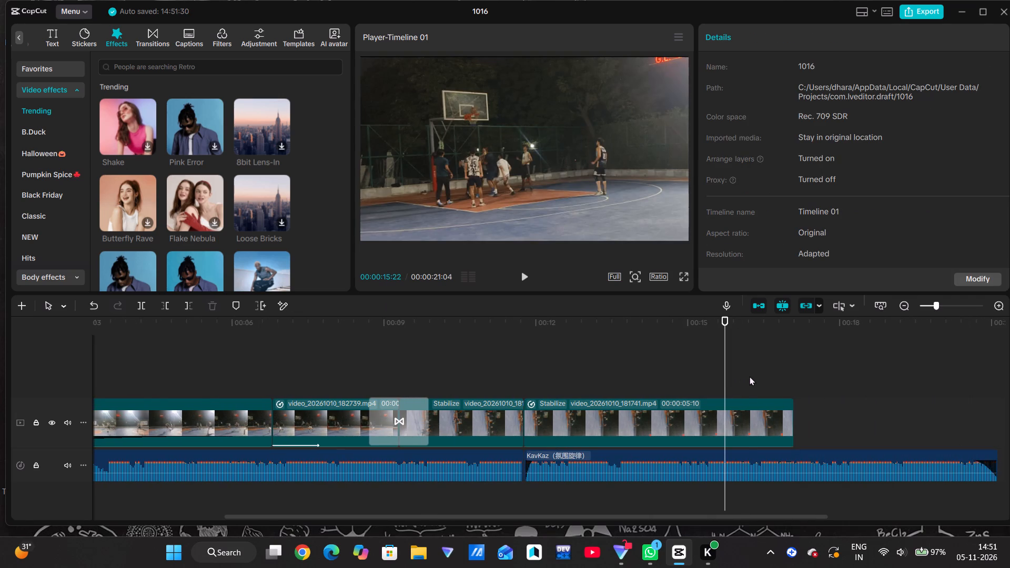
pyautogui.click(749, 376)
pyautogui.click(524, 276)
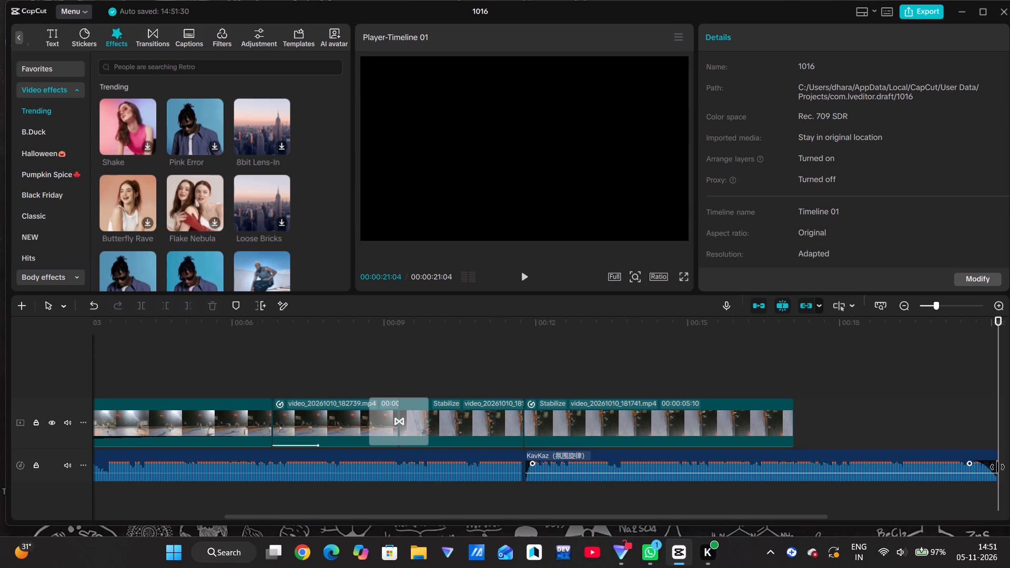
# Trim the end of the second KavKaz music clip back to 00:00:20:14.
pyautogui.moveTo(997, 467); pyautogui.dragTo(862, 500)
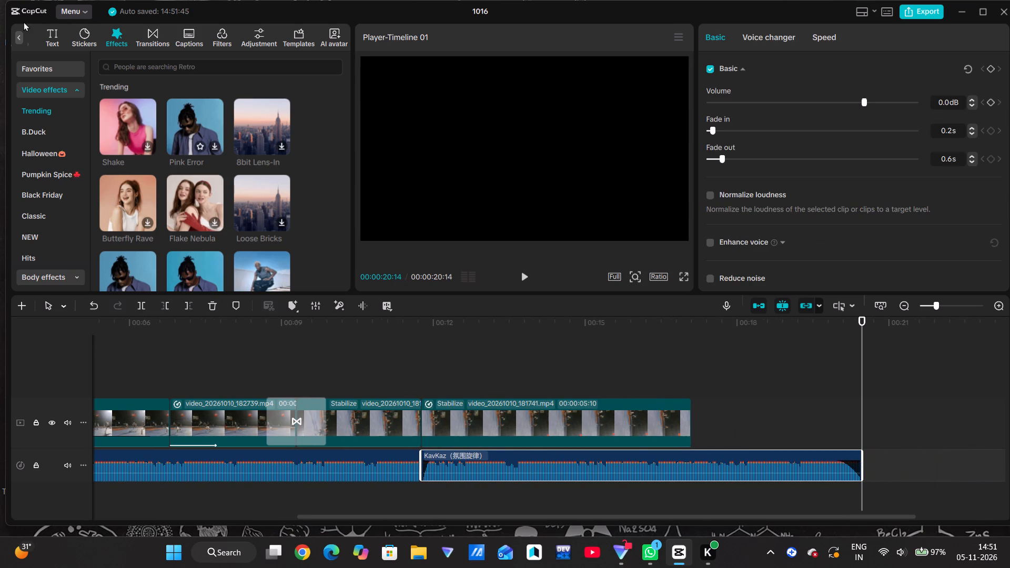
# Open the project's imported media to find footage for the timeline.
pyautogui.click(19, 37)
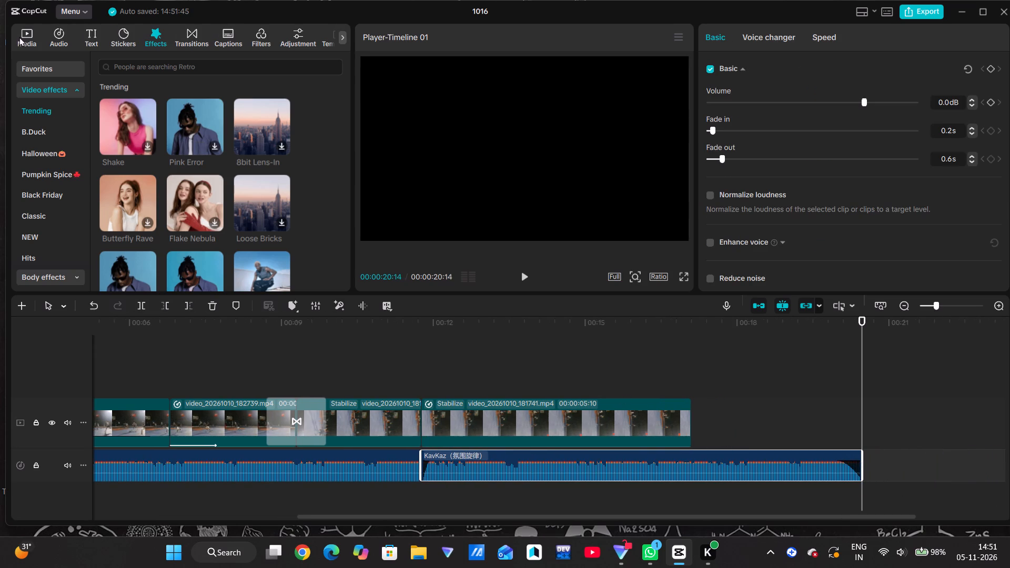
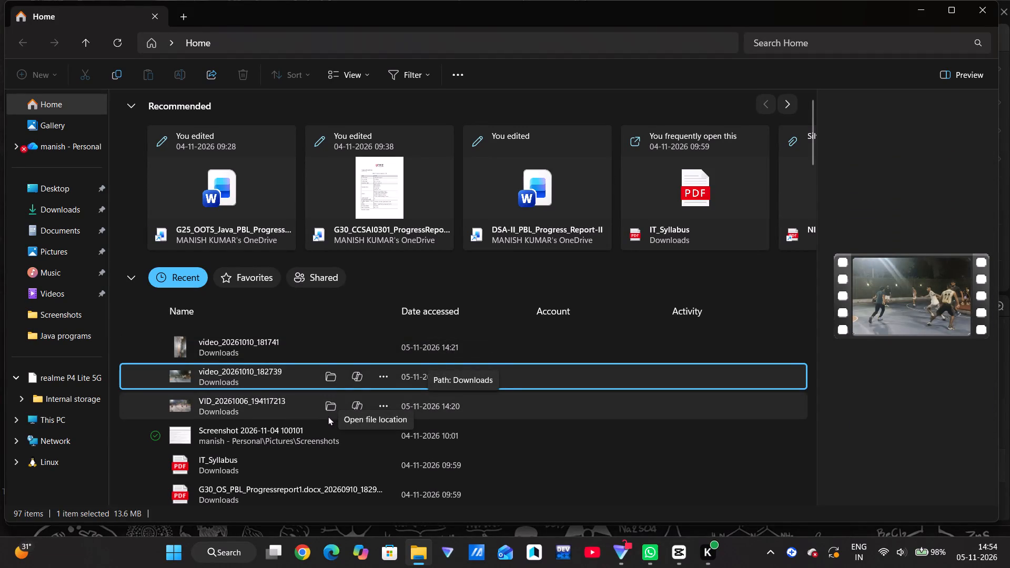
# Browse the Videos folder and its Captures subfolder in File Explorer to look for video files.
pyautogui.click(328, 416)
pyautogui.click(83, 285)
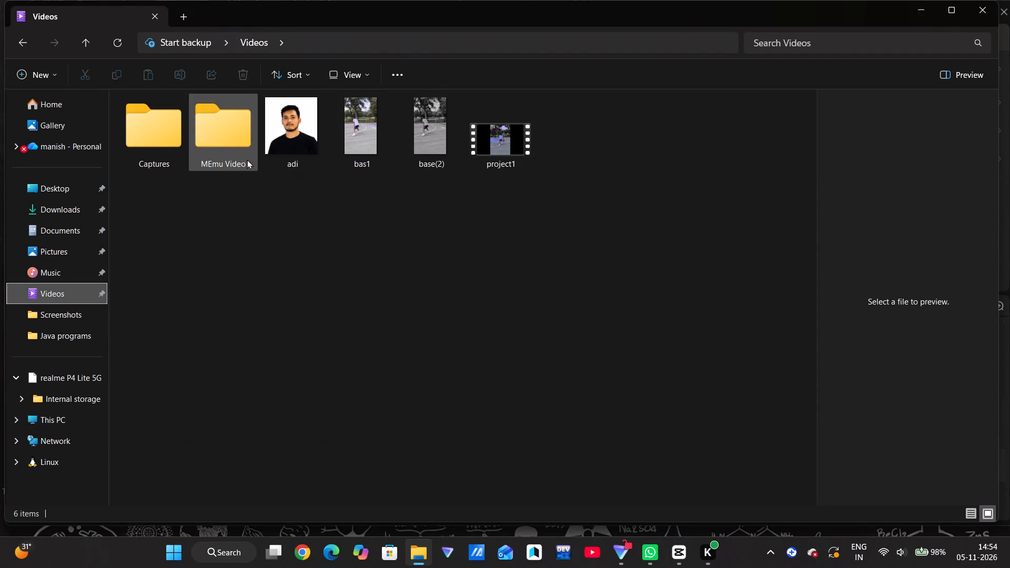
pyautogui.doubleClick(163, 147)
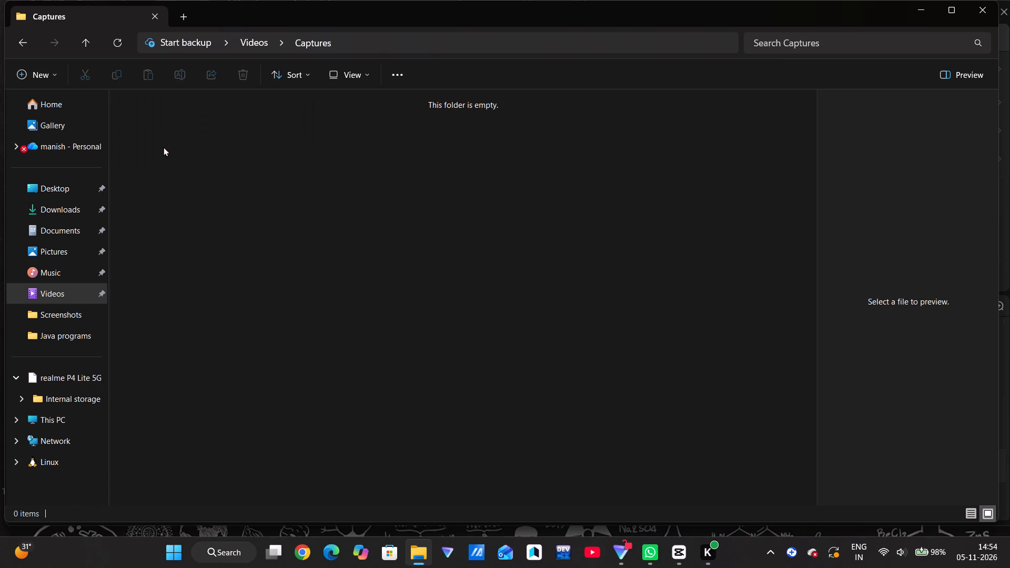
pyautogui.hscroll(8, 162, 148)
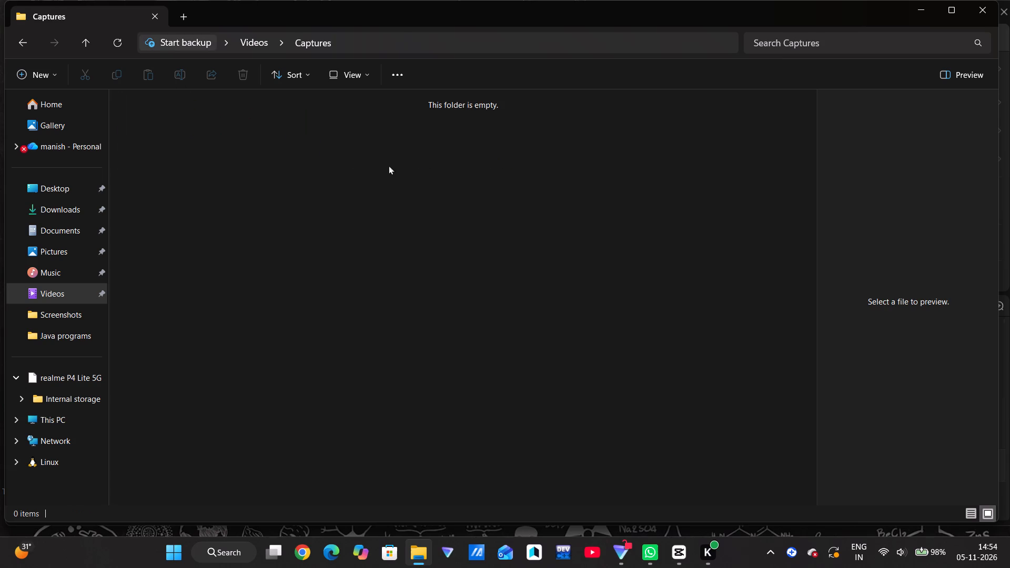
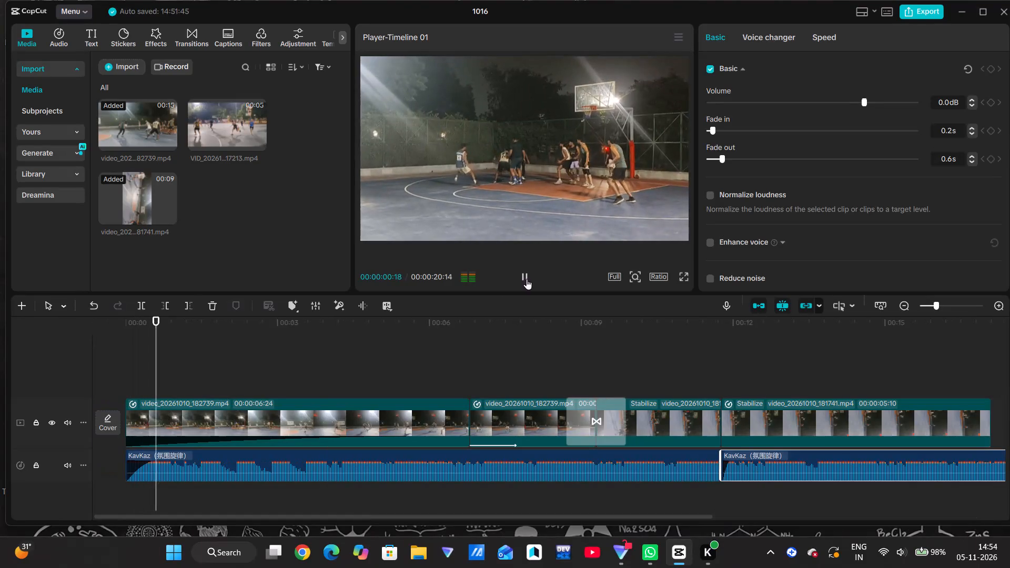
# Play the timeline from its opening section to review the video with the extended KavKaz music.
pyautogui.click(527, 279)
pyautogui.click(527, 279)
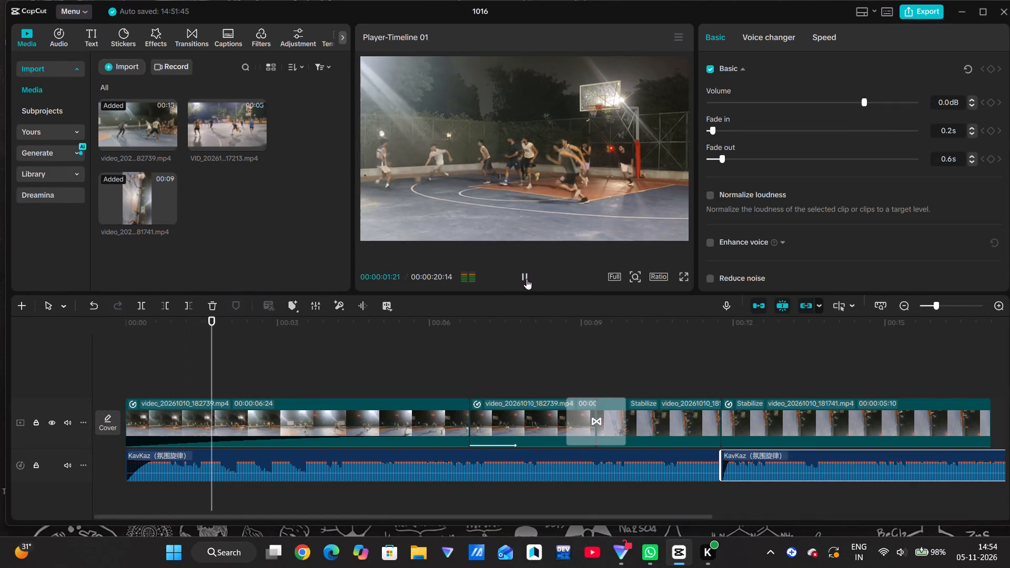
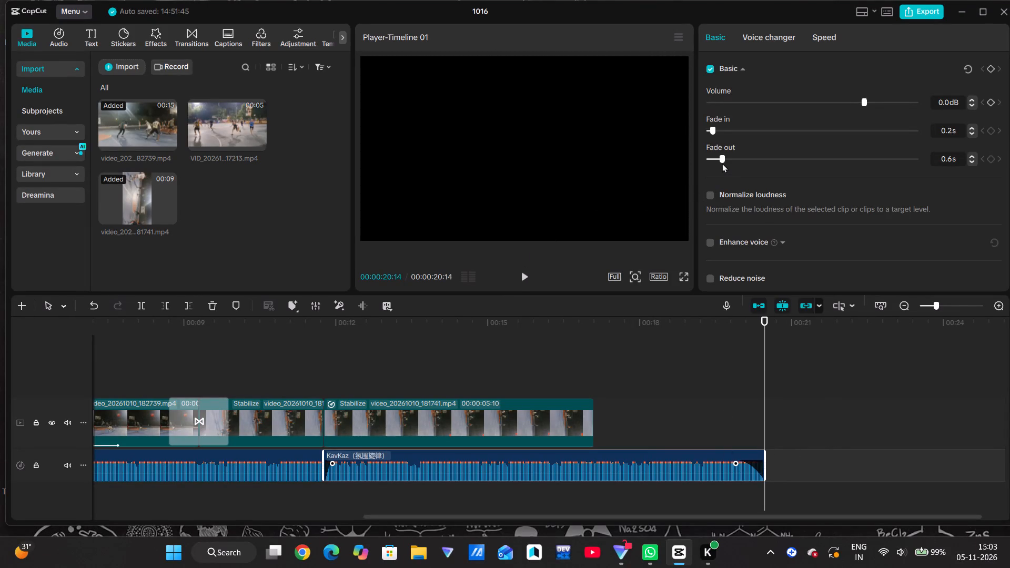
# Play the opening and the section from about 8 seconds to the end, viewing the second KavKaz clip's speed settings.
pyautogui.click(524, 272)
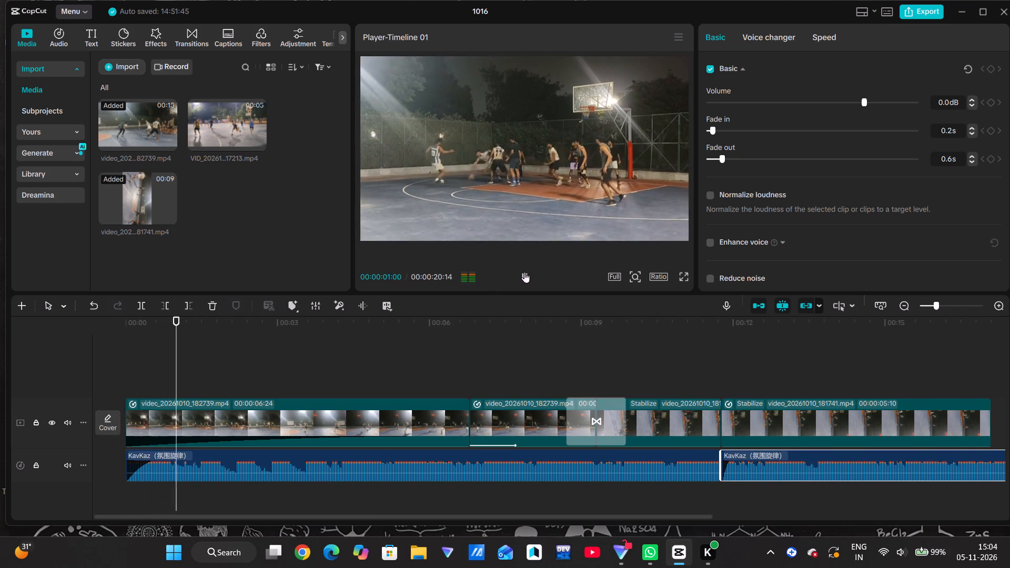
pyautogui.click(524, 272)
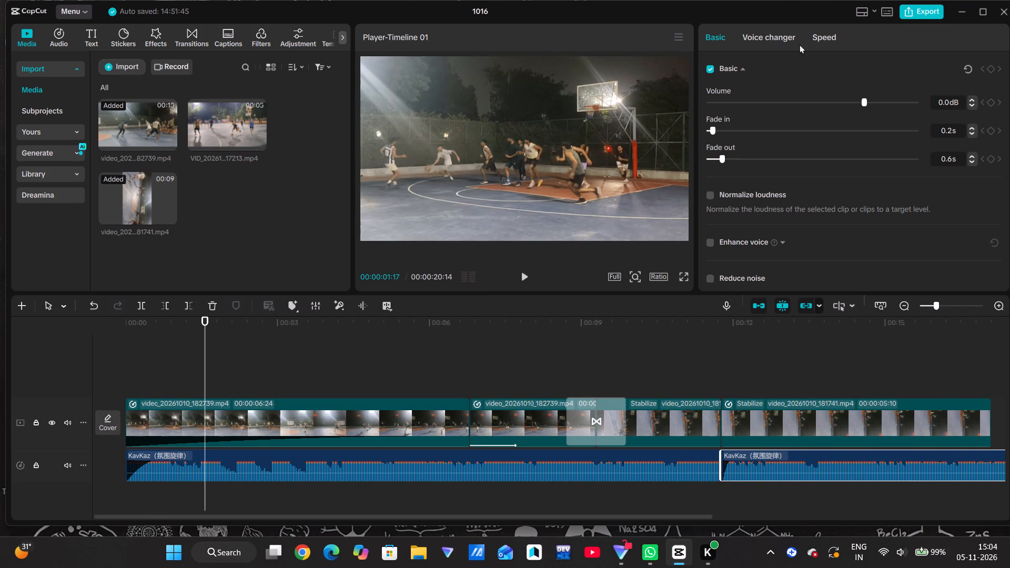
pyautogui.click(826, 37)
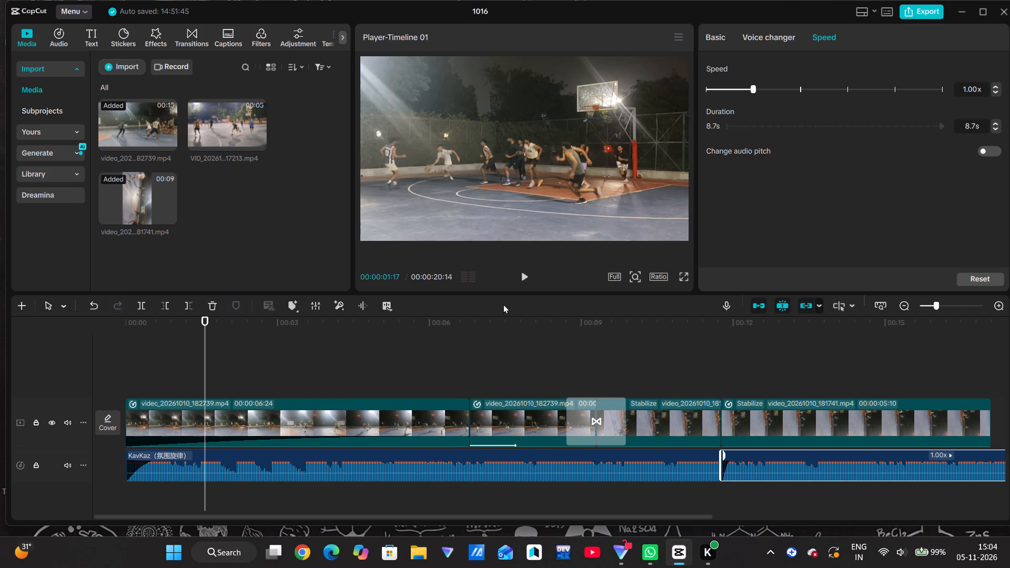
pyautogui.click(553, 330)
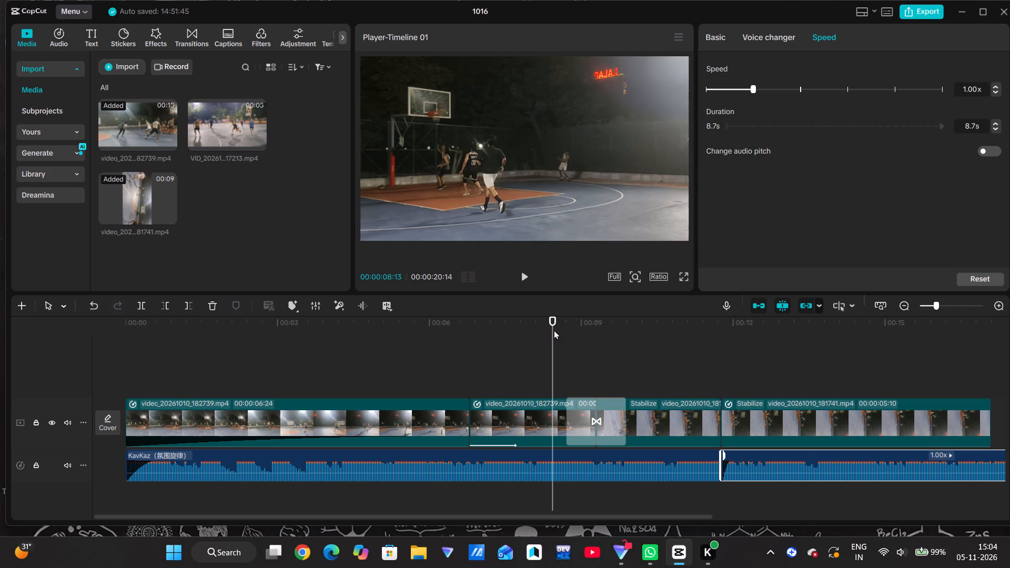
pyautogui.click(517, 259)
pyautogui.click(522, 276)
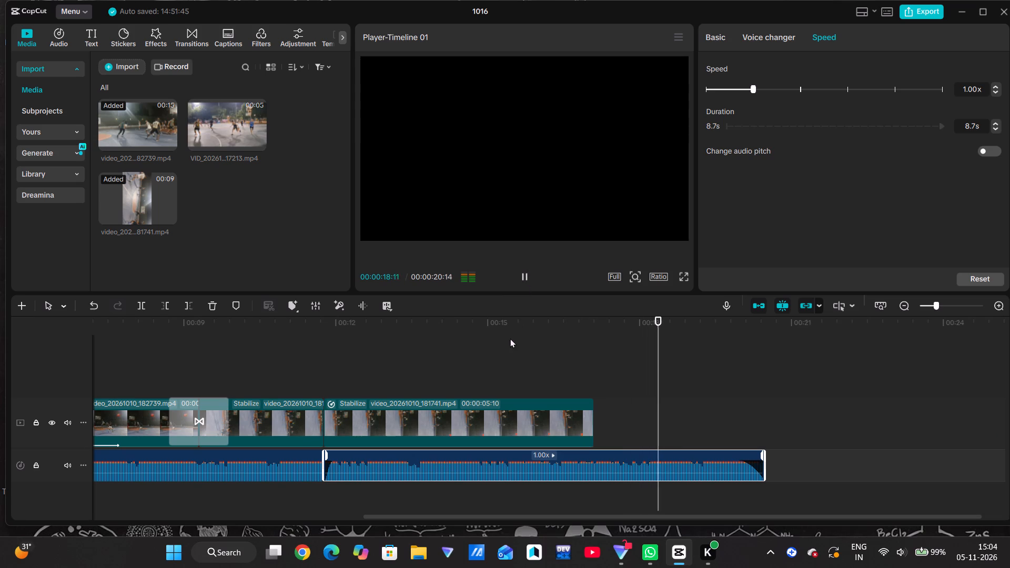
# Replay the cut between the first two basketball clips, from about 6 to 8 seconds, to examine the shot before the transition.
pyautogui.click(424, 405)
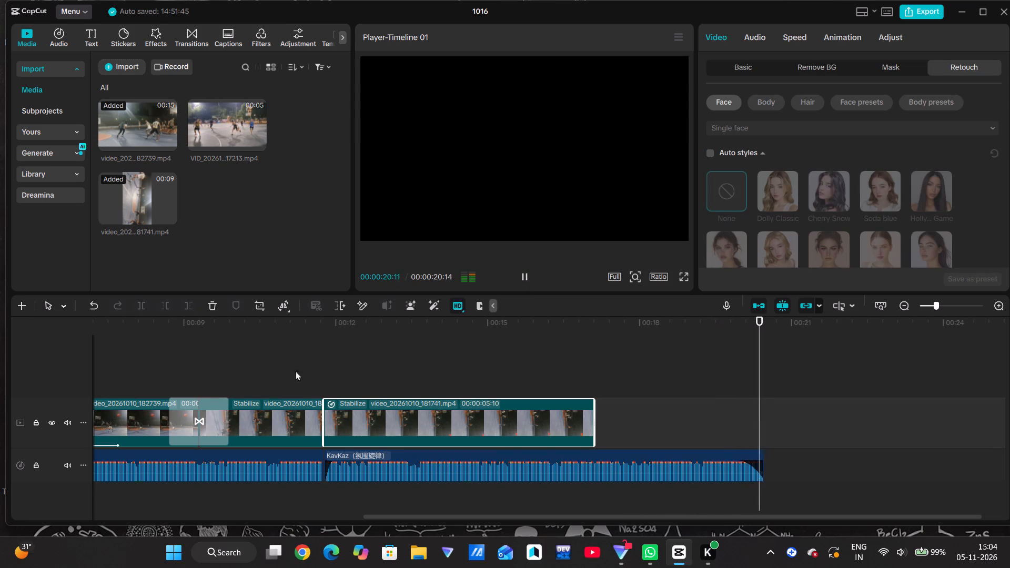
pyautogui.click(178, 387)
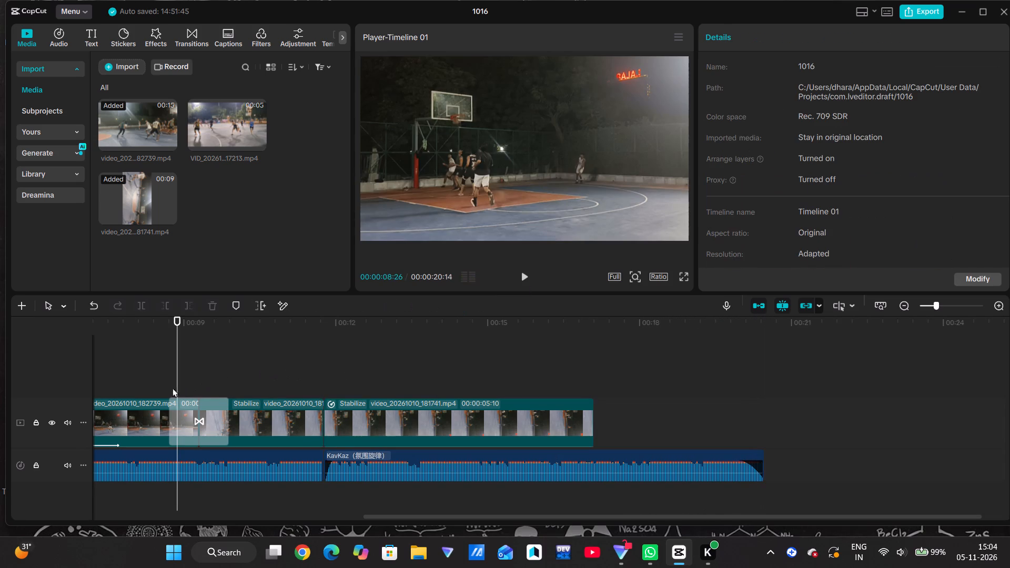
pyautogui.click(149, 387)
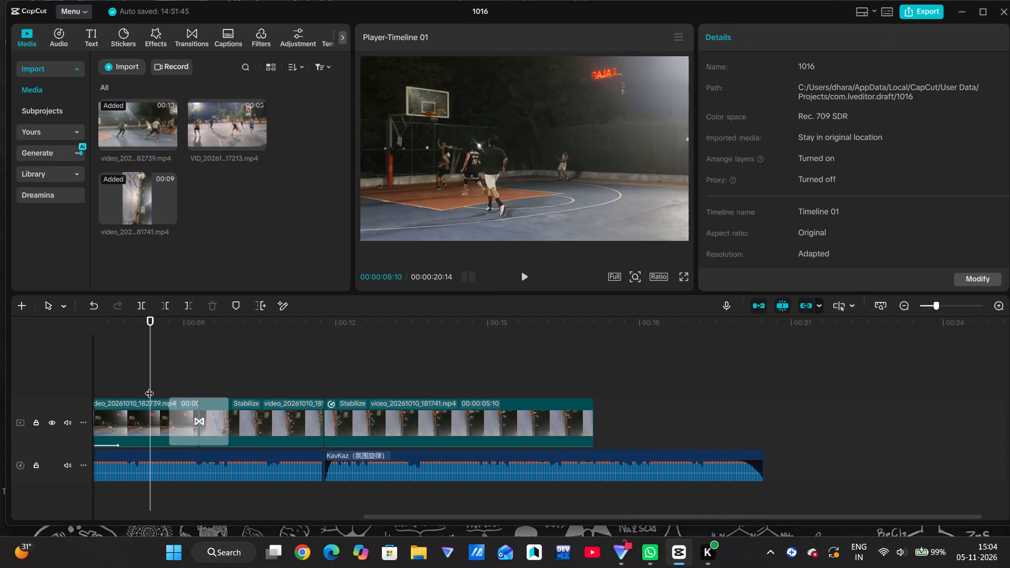
pyautogui.hscroll(3, 149, 387)
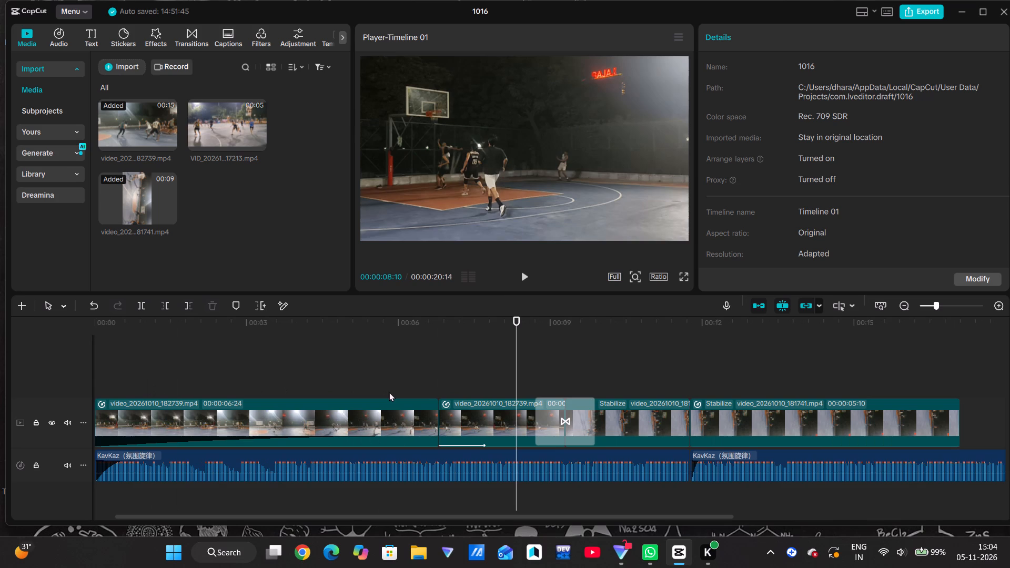
pyautogui.click(489, 370)
pyautogui.click(473, 374)
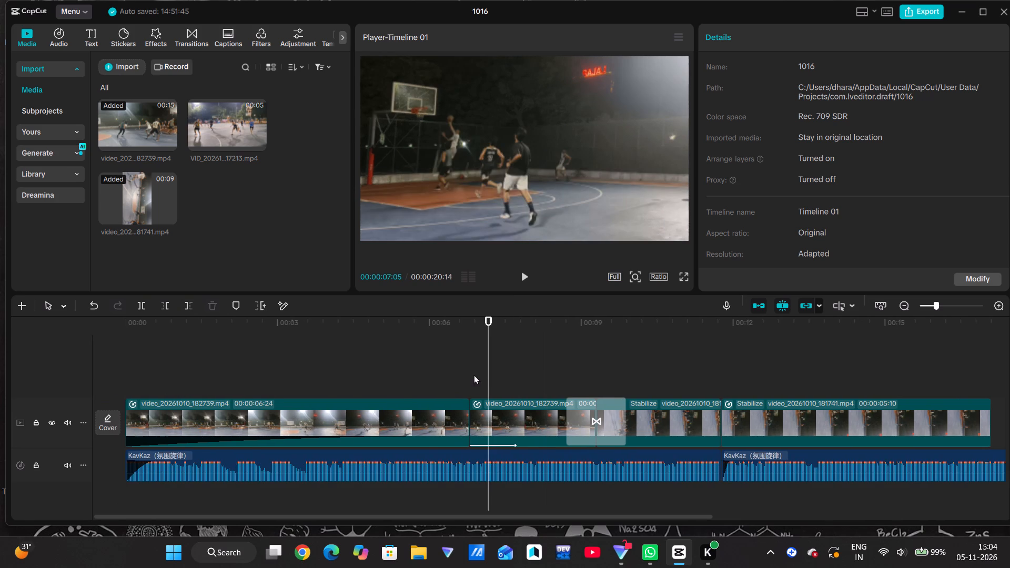
pyautogui.click(460, 373)
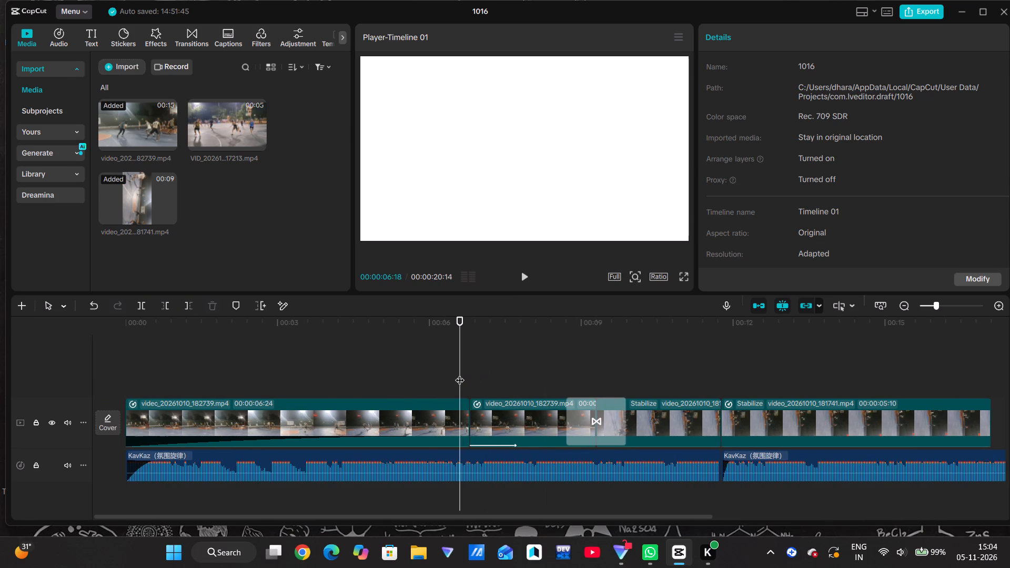
pyautogui.click(522, 287)
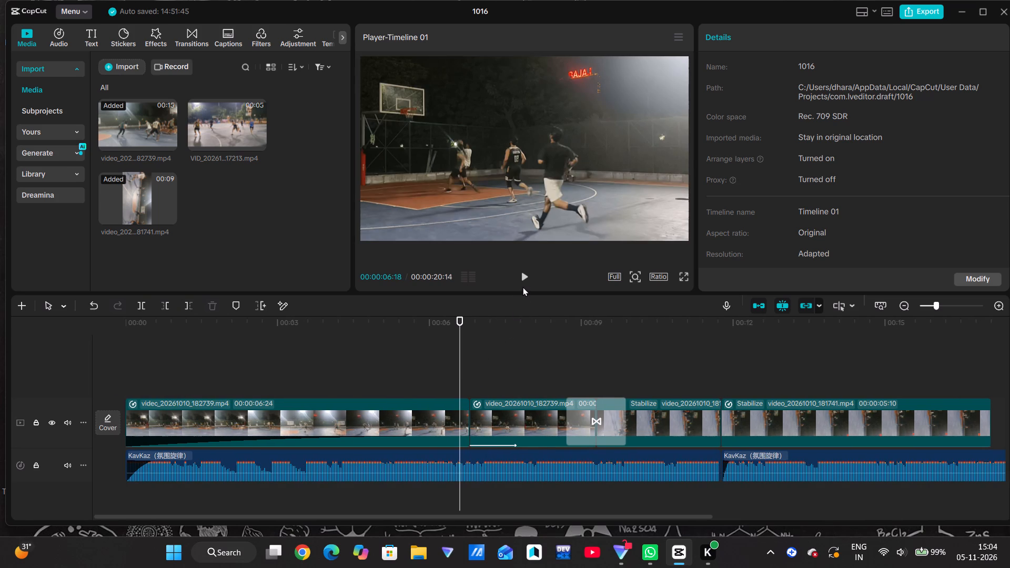
pyautogui.click(521, 276)
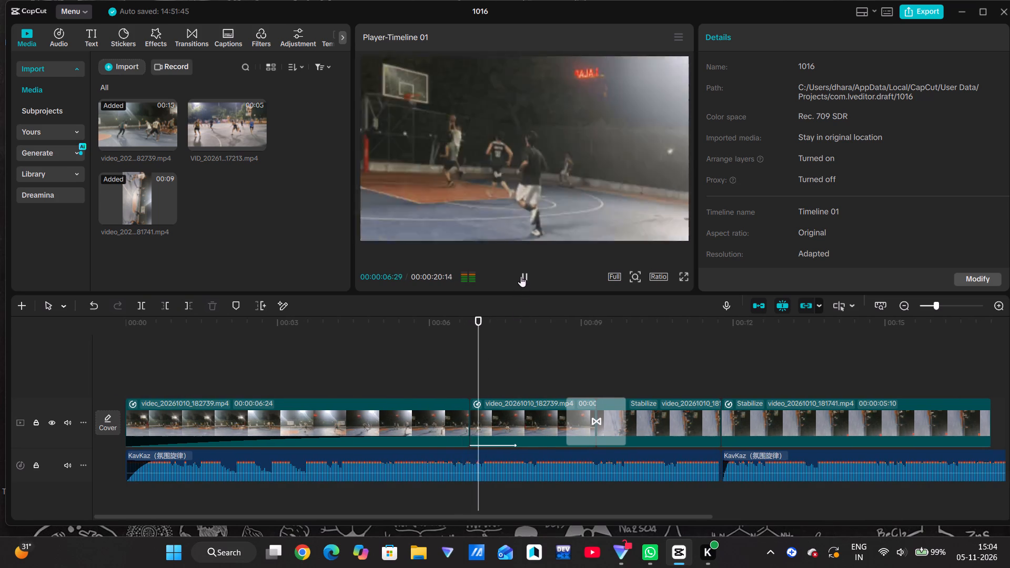
pyautogui.click(521, 276)
pyautogui.click(521, 276)
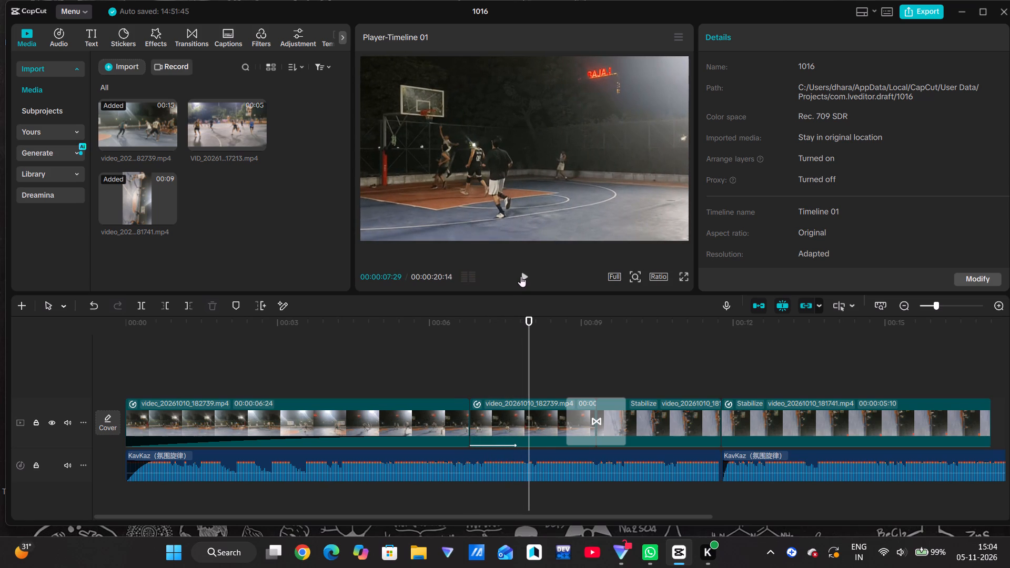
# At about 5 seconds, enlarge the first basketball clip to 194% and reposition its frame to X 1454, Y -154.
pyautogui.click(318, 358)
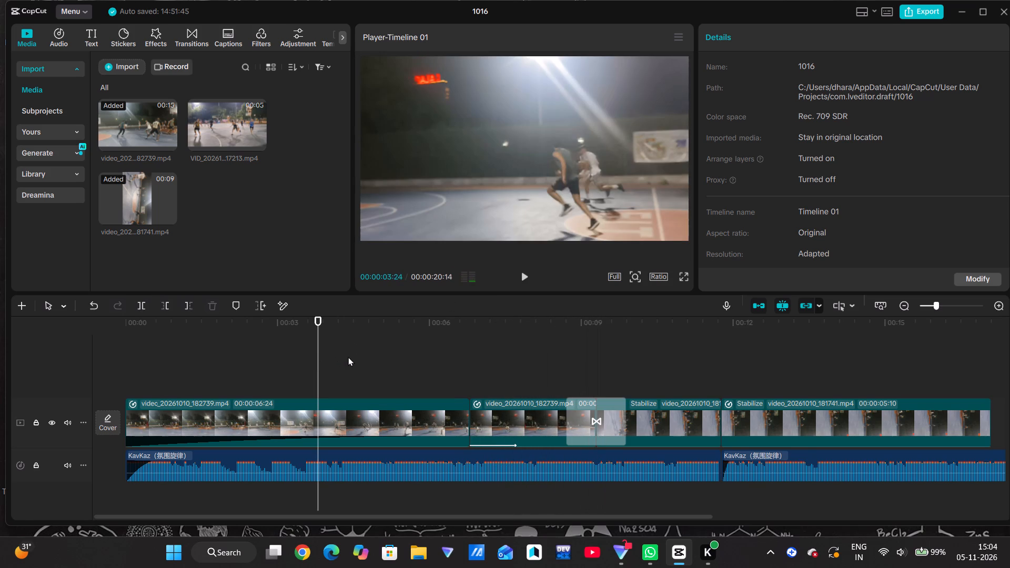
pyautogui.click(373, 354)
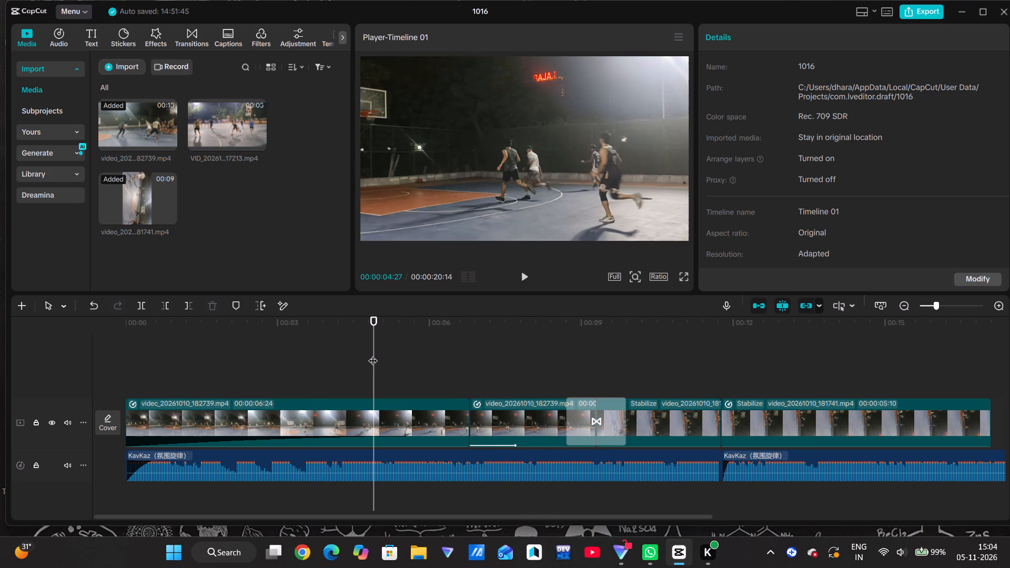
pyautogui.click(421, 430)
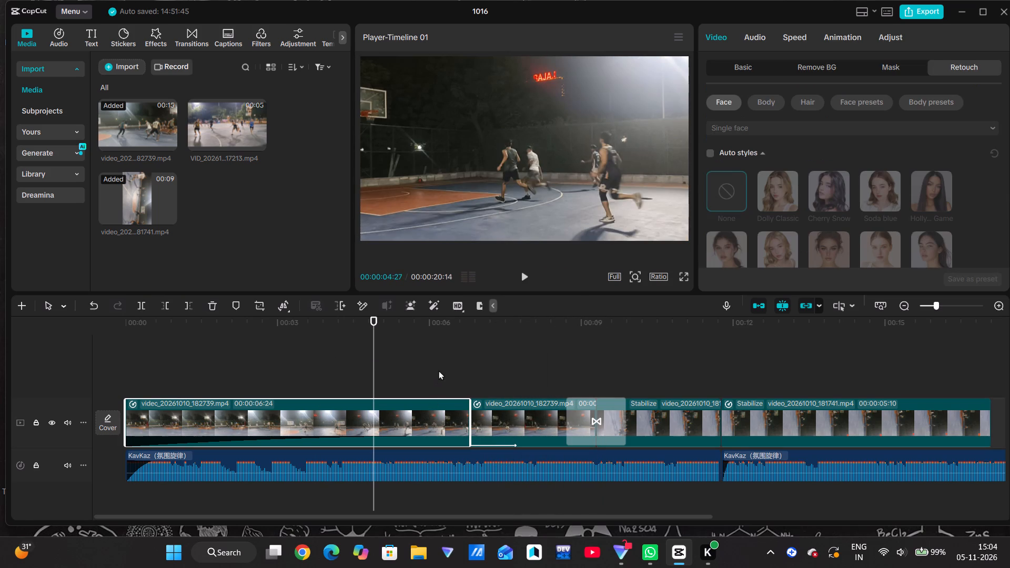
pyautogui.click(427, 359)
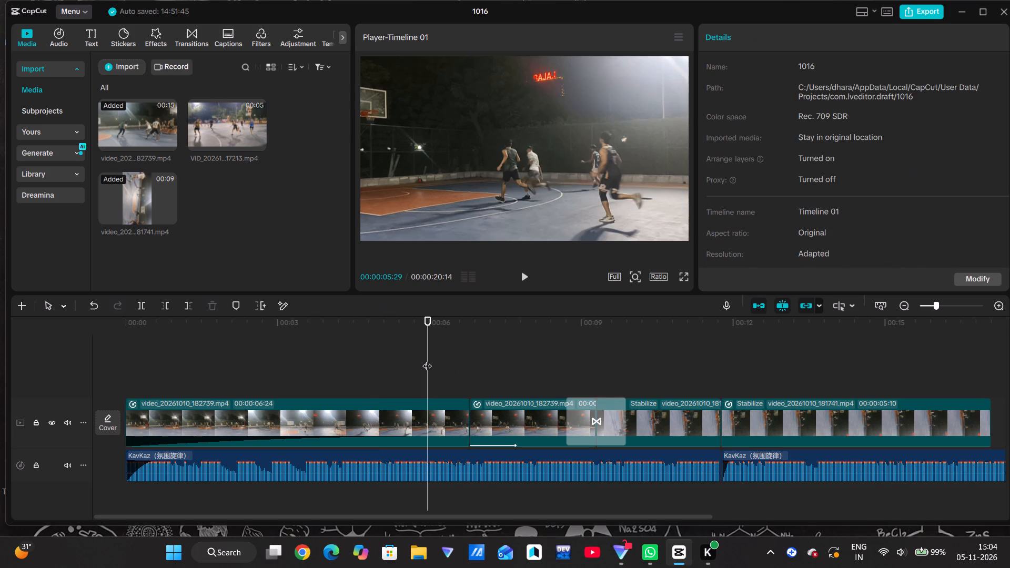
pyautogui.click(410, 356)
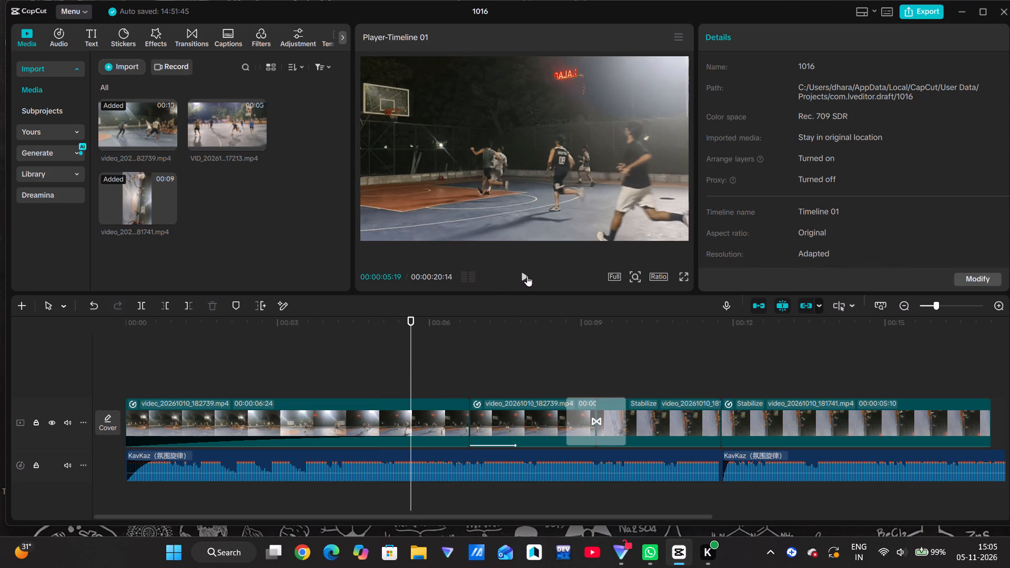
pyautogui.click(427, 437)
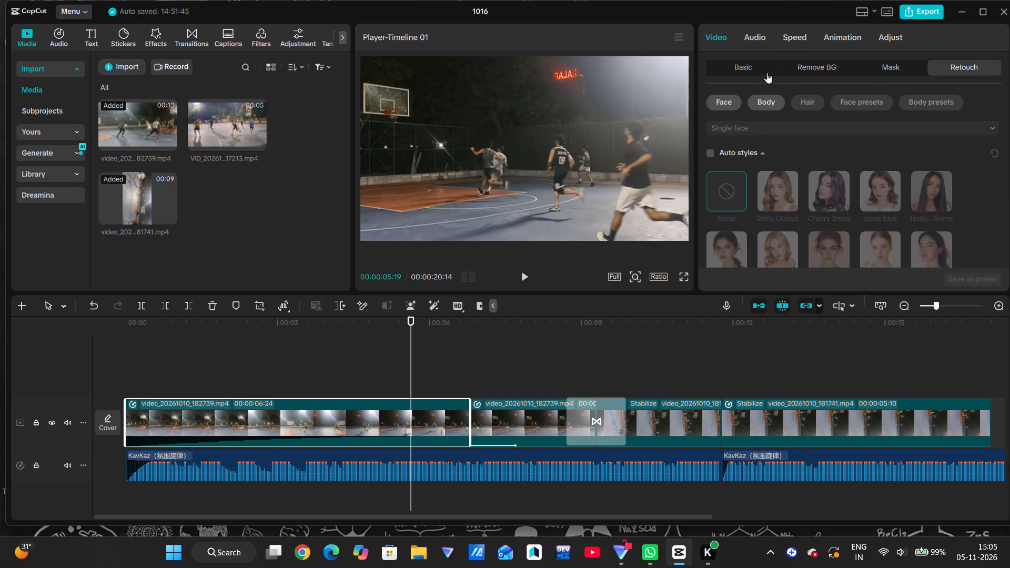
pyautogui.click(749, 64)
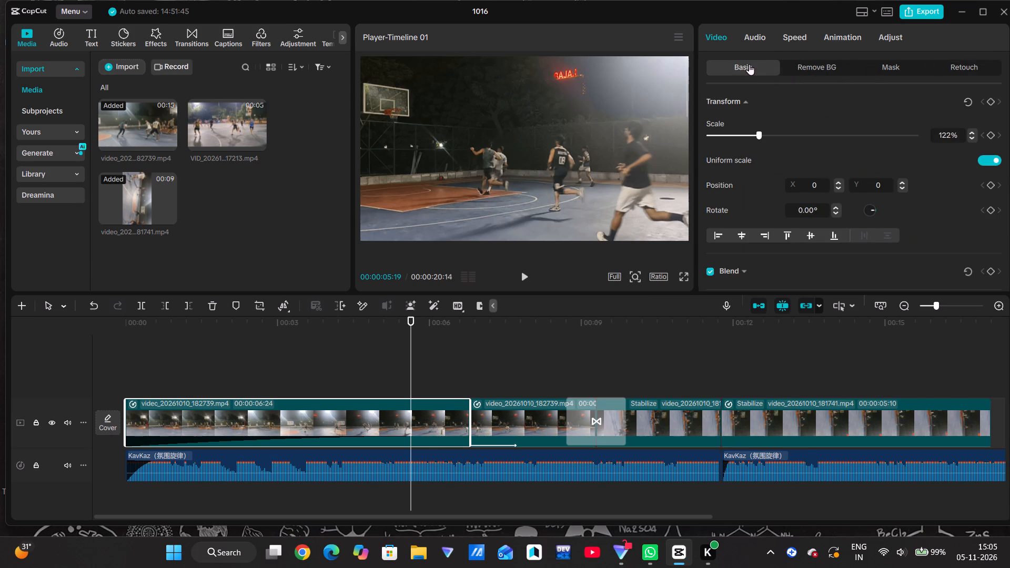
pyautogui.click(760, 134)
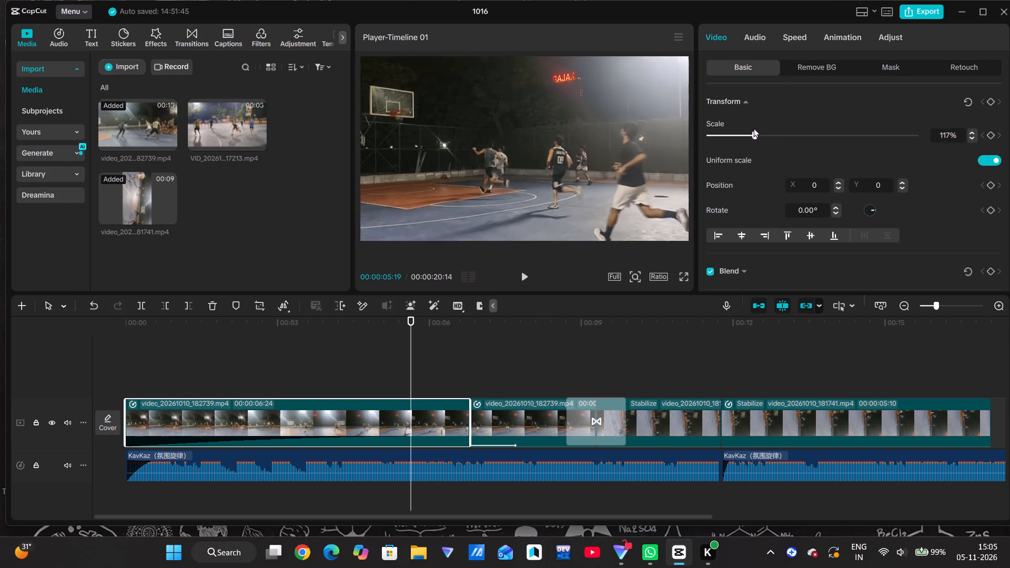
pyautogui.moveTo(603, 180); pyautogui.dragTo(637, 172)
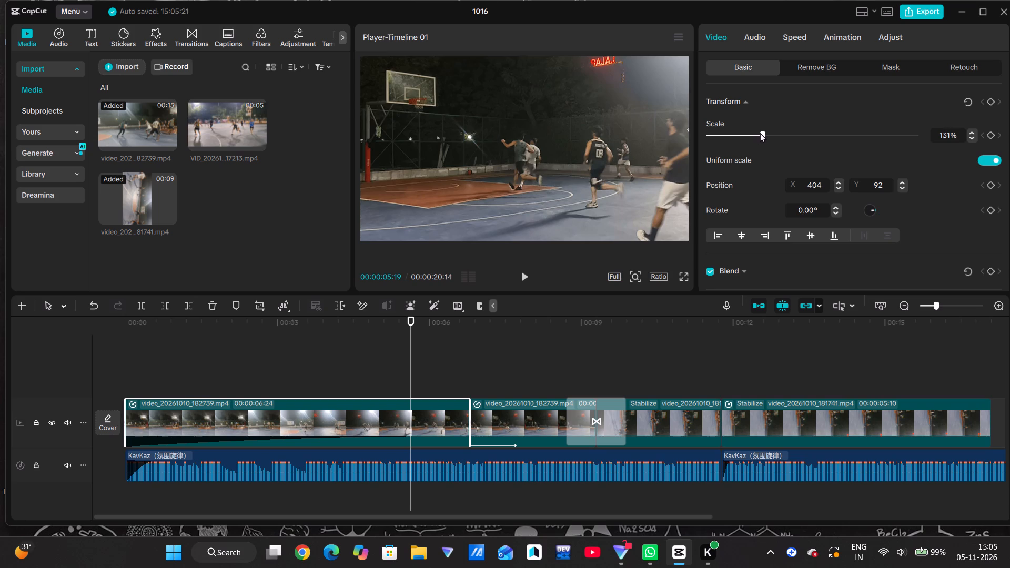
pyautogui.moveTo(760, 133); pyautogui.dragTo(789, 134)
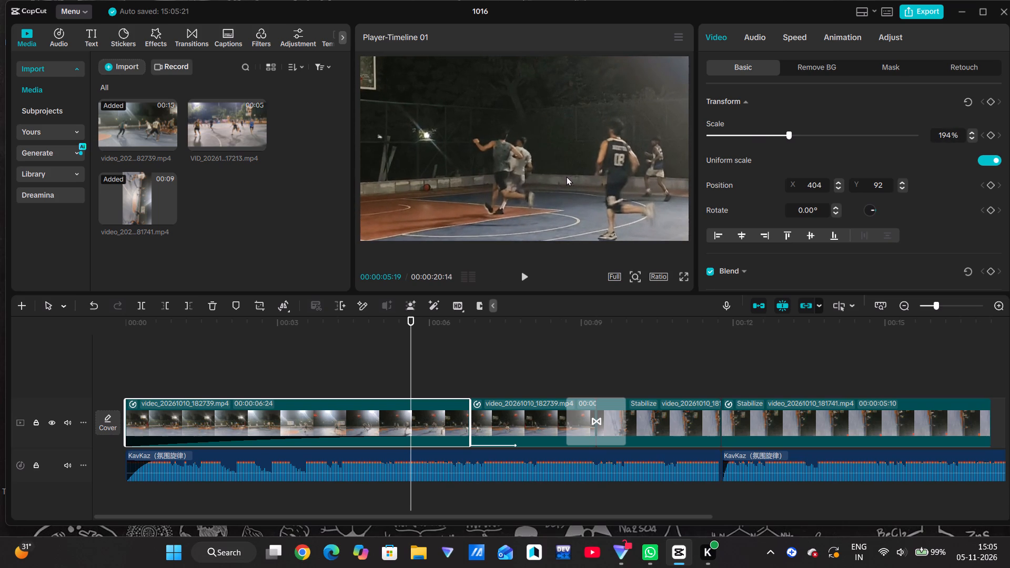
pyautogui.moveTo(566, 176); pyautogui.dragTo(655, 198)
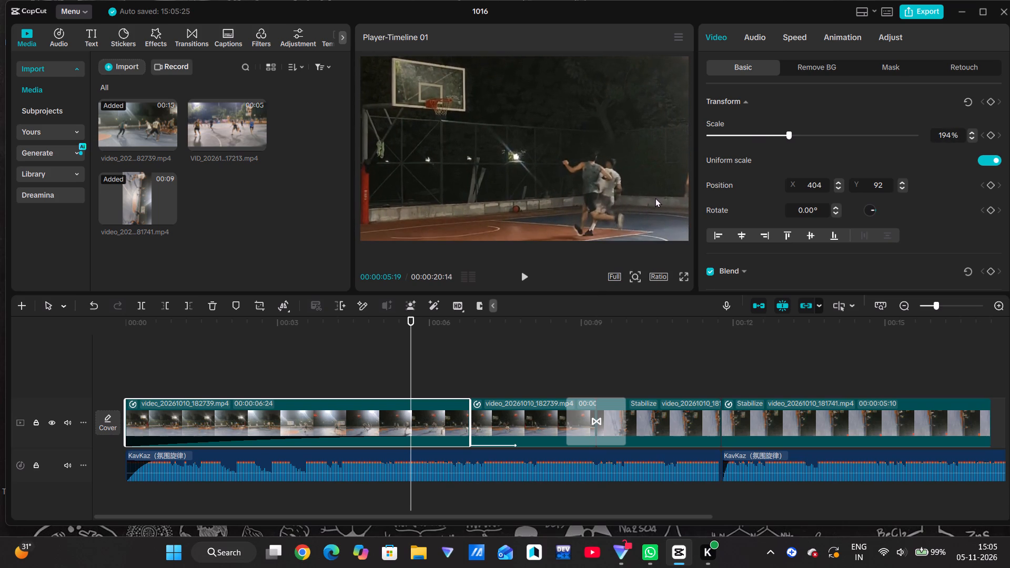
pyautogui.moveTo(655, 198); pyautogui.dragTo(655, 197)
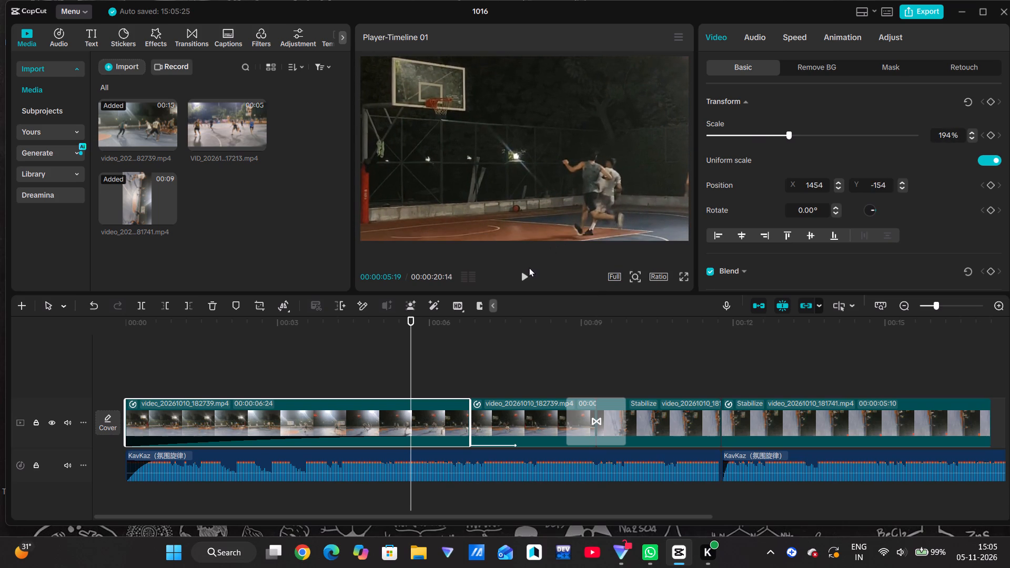
# Play from about 5 seconds and check frames near 3 and 4 seconds to review the first clip's enlarged framing.
pyautogui.click(522, 271)
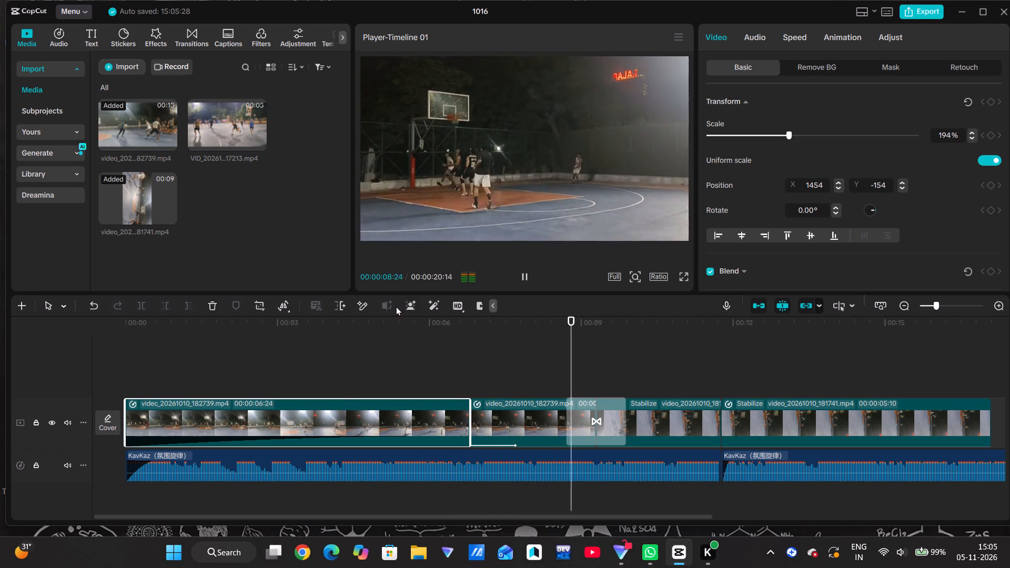
pyautogui.click(335, 397)
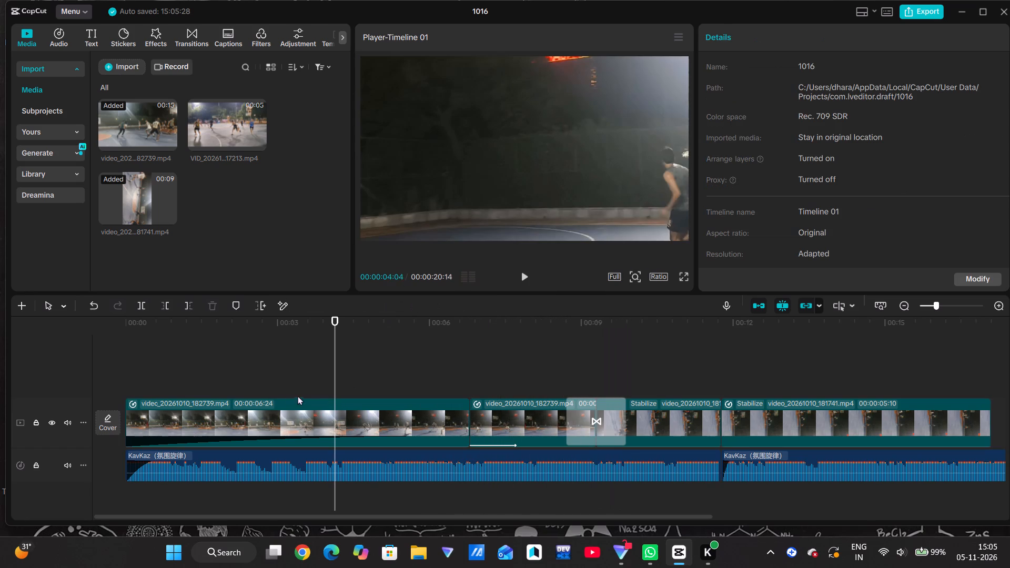
pyautogui.click(278, 397)
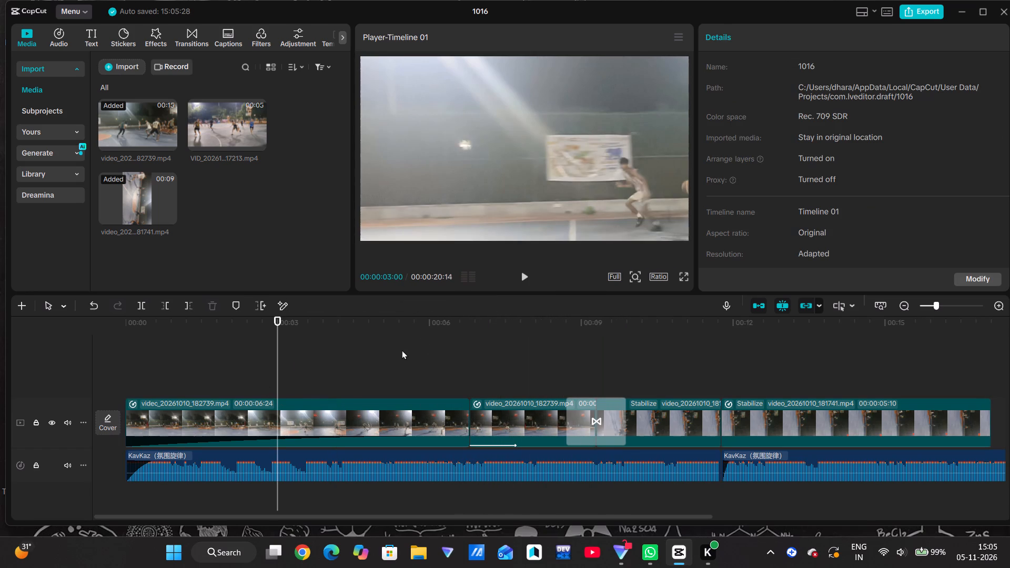
pyautogui.click(573, 319)
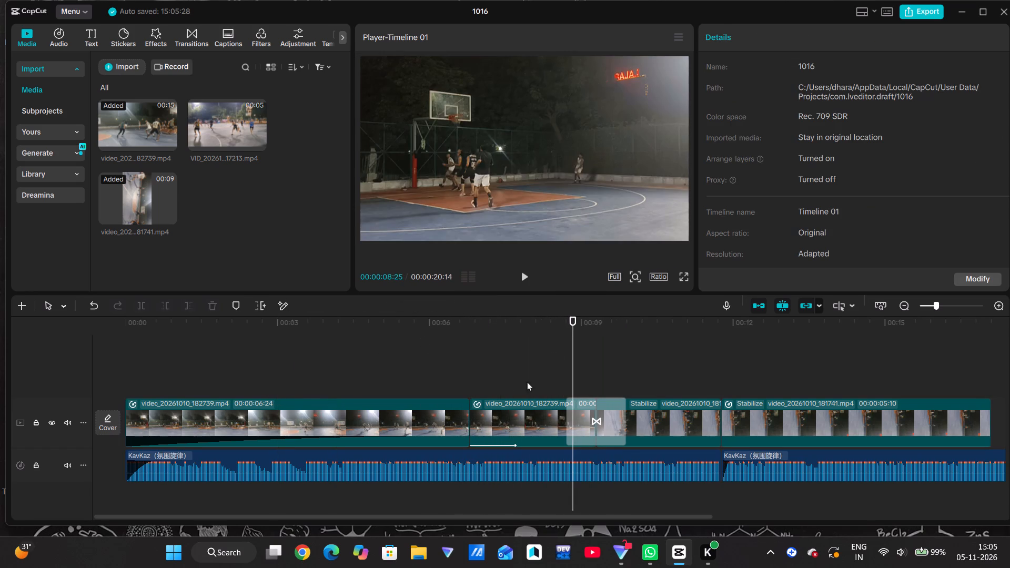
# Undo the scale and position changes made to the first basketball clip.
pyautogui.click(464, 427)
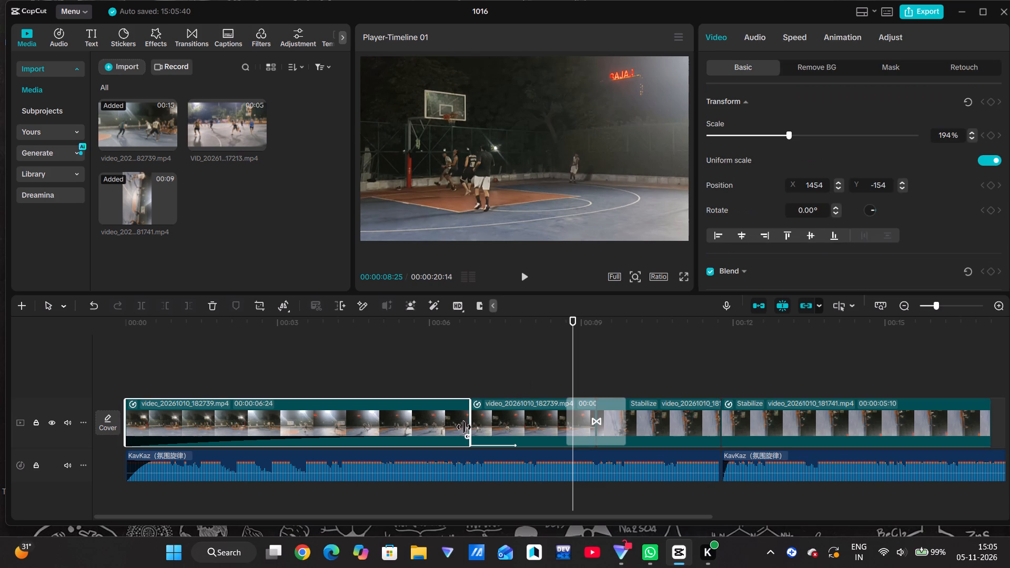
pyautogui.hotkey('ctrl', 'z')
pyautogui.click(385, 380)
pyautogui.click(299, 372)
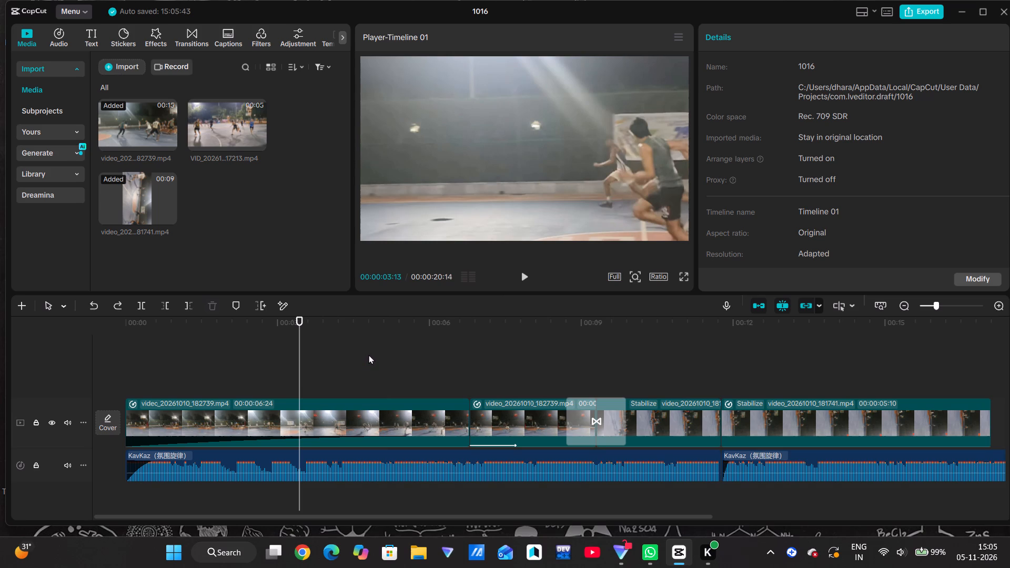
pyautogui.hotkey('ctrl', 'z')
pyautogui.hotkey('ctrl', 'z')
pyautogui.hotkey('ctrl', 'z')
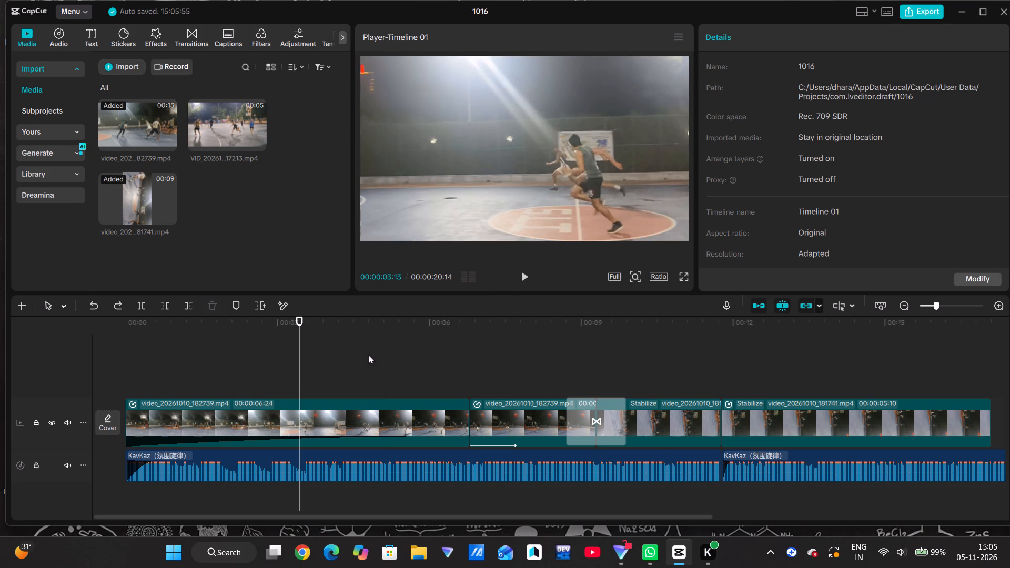
# Undo the last edits to the KavKaz music clips, including the second clip's extension past the end of the video.
pyautogui.hotkey('ctrl', 'z')
pyautogui.hotkey('ctrl', 'z')
pyautogui.hotkey('ctrl', 'z')
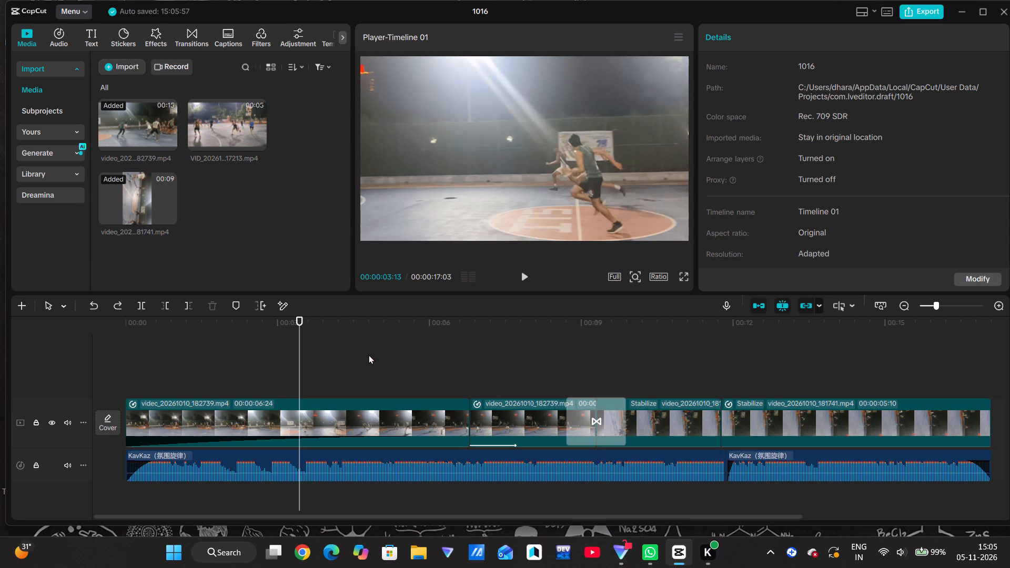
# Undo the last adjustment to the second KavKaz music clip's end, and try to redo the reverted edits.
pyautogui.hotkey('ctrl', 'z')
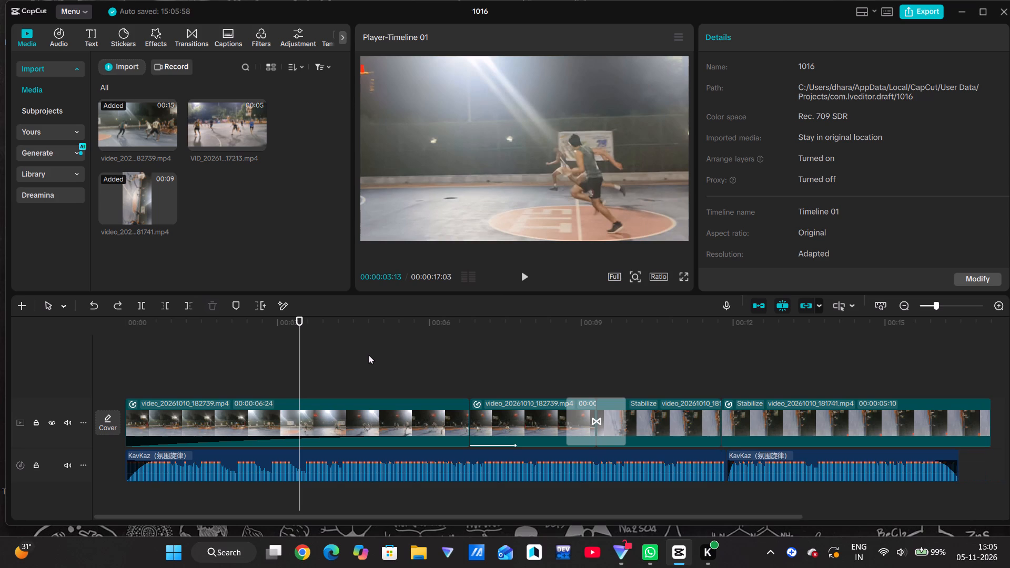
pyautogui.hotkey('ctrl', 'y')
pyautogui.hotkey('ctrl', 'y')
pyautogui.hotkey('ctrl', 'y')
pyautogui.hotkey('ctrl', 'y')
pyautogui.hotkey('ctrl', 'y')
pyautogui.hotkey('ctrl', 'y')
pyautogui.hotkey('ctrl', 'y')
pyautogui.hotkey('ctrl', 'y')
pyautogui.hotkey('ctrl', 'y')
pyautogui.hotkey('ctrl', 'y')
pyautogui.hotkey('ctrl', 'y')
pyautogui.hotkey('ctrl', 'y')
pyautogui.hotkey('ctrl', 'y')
# Play the timeline from about 4 seconds through to the end to review the clips and music.
pyautogui.click(722, 426)
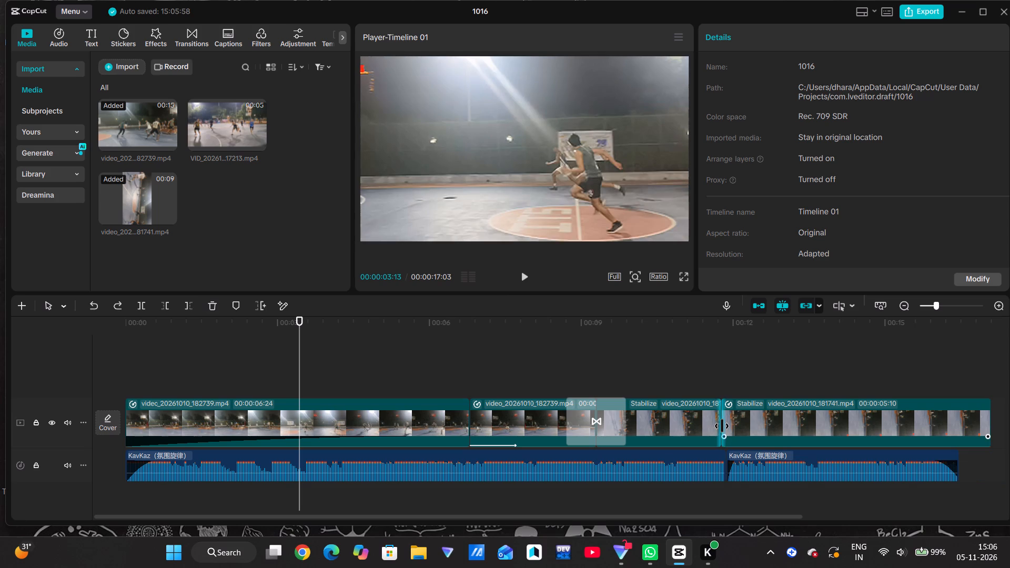
pyautogui.click(765, 421)
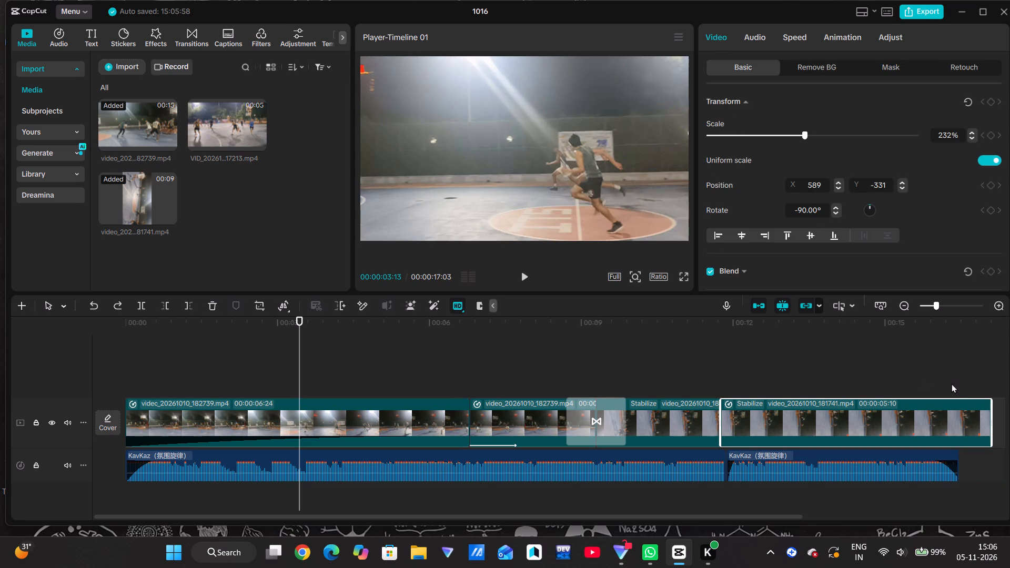
pyautogui.click(343, 348)
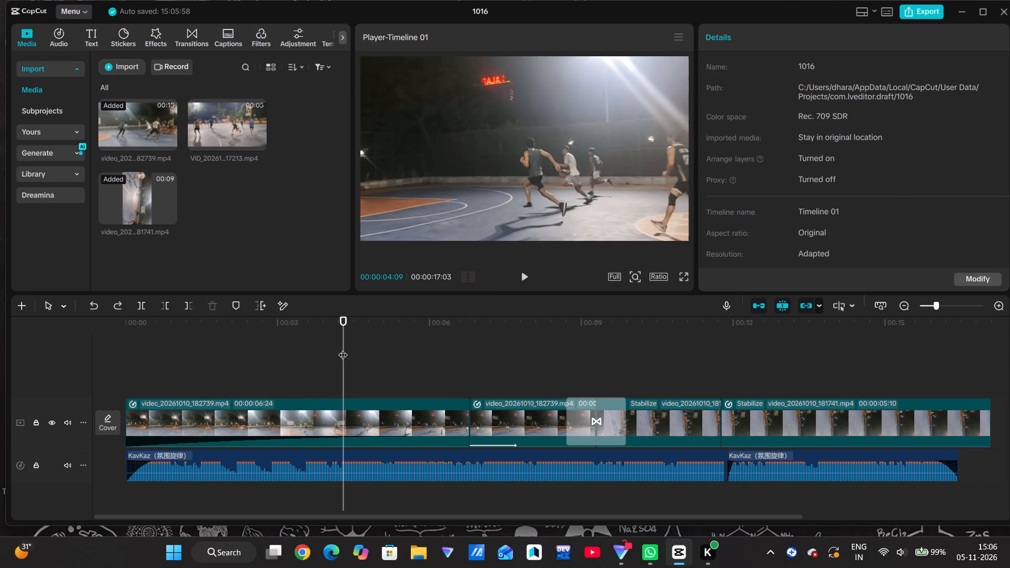
pyautogui.click(314, 392)
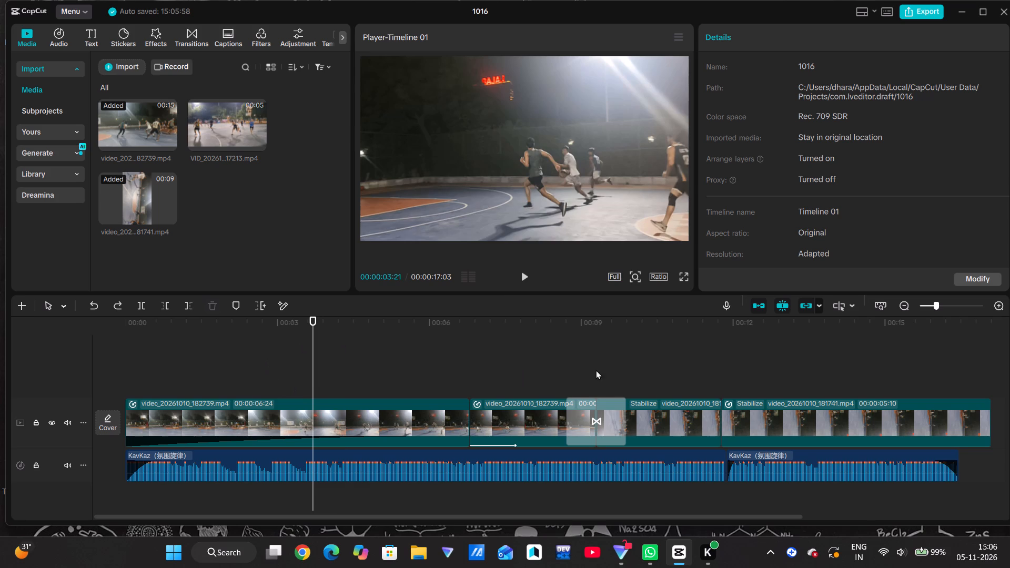
pyautogui.click(520, 274)
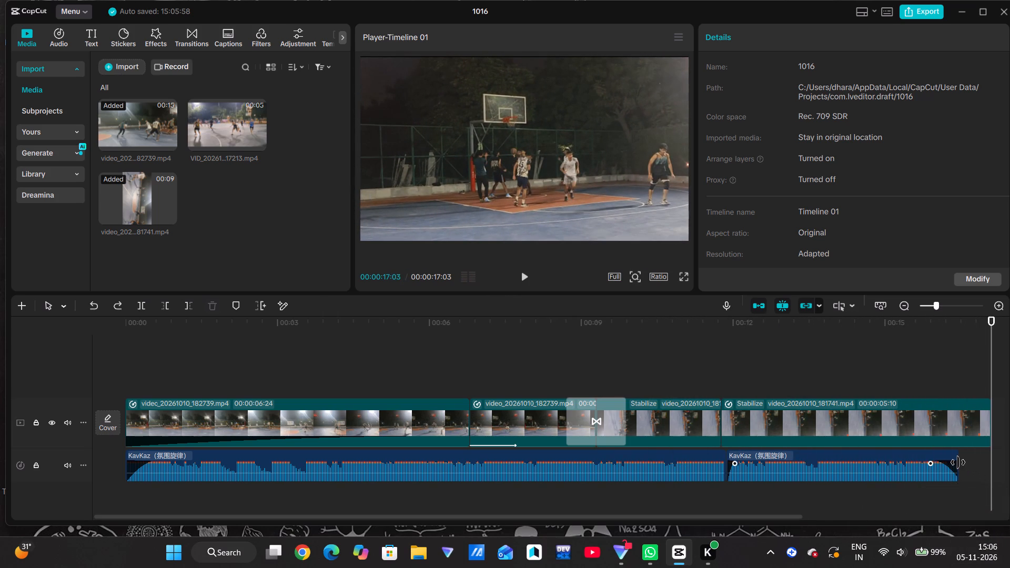
# Extend the end of the second KavKaz music clip to match the end of the video, making it 5.2 s long.
pyautogui.moveTo(958, 462); pyautogui.dragTo(989, 464)
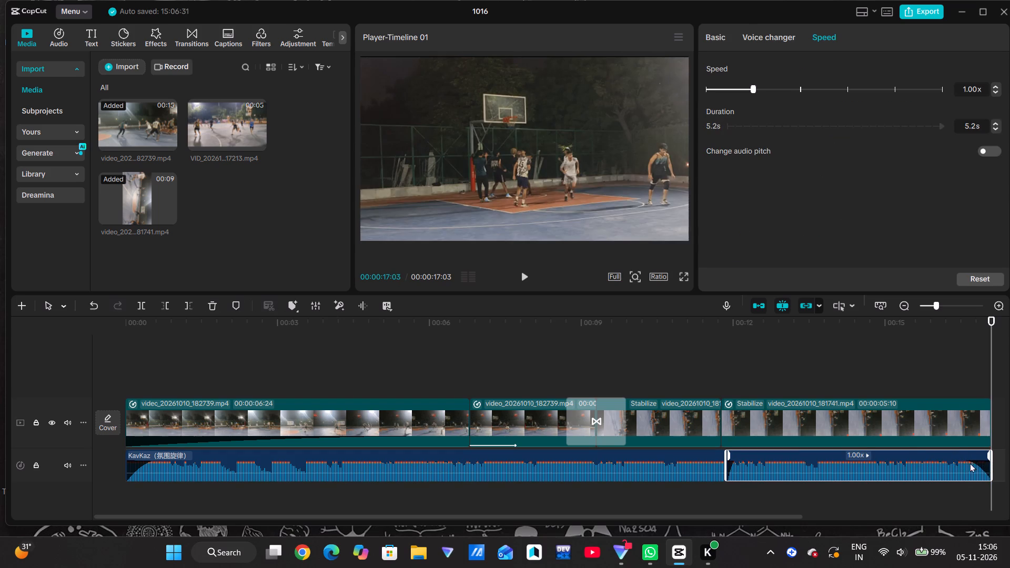
# Play the video from about 1.5 seconds, through the Pull in transition, to review the clips with the music.
pyautogui.click(206, 349)
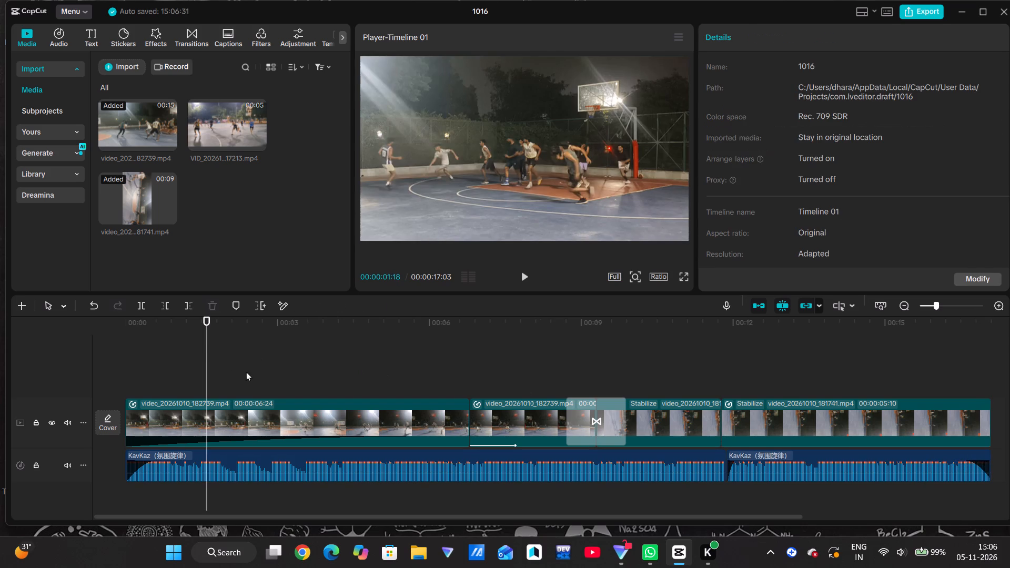
pyautogui.click(516, 274)
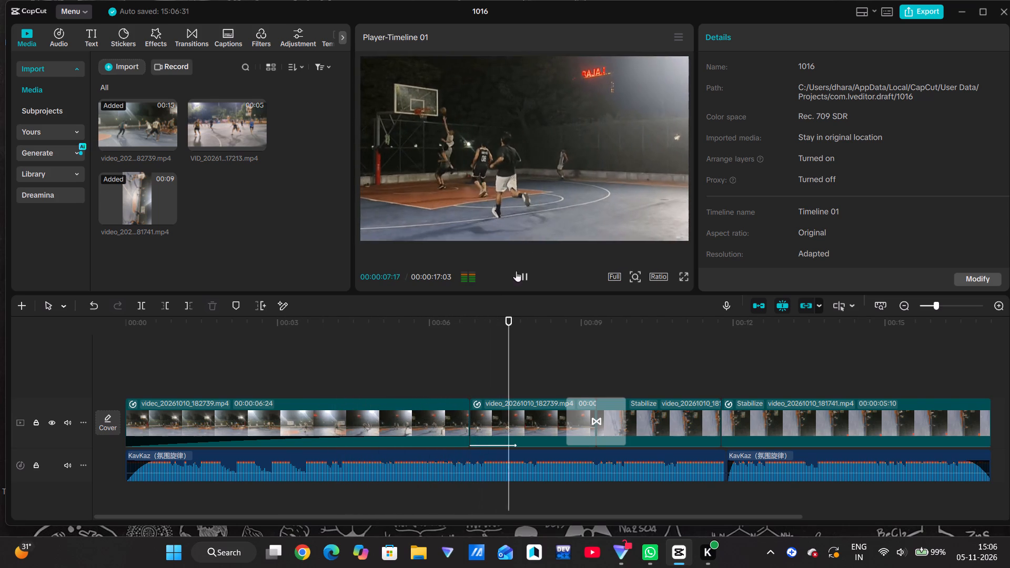
pyautogui.click(523, 274)
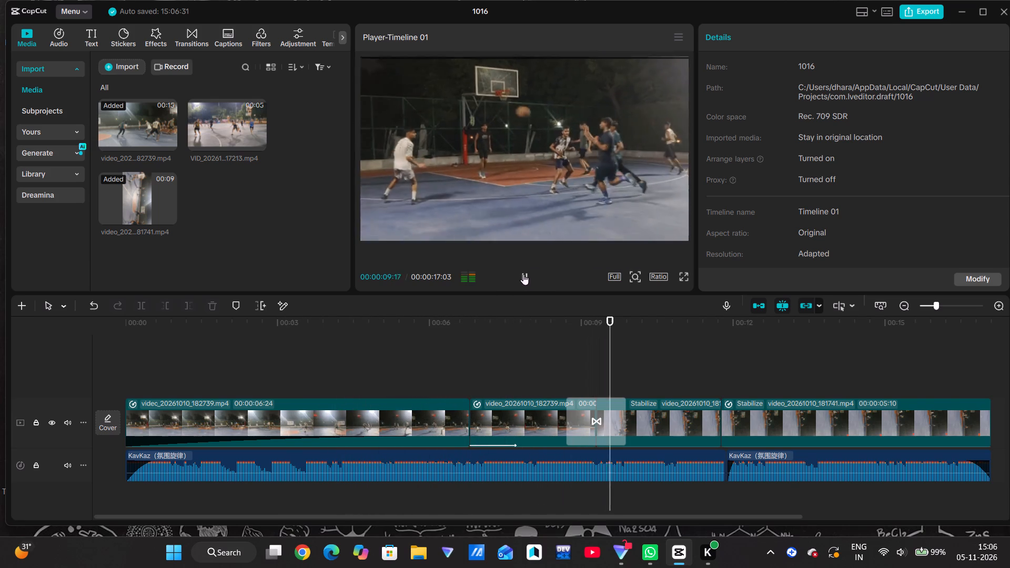
pyautogui.click(523, 274)
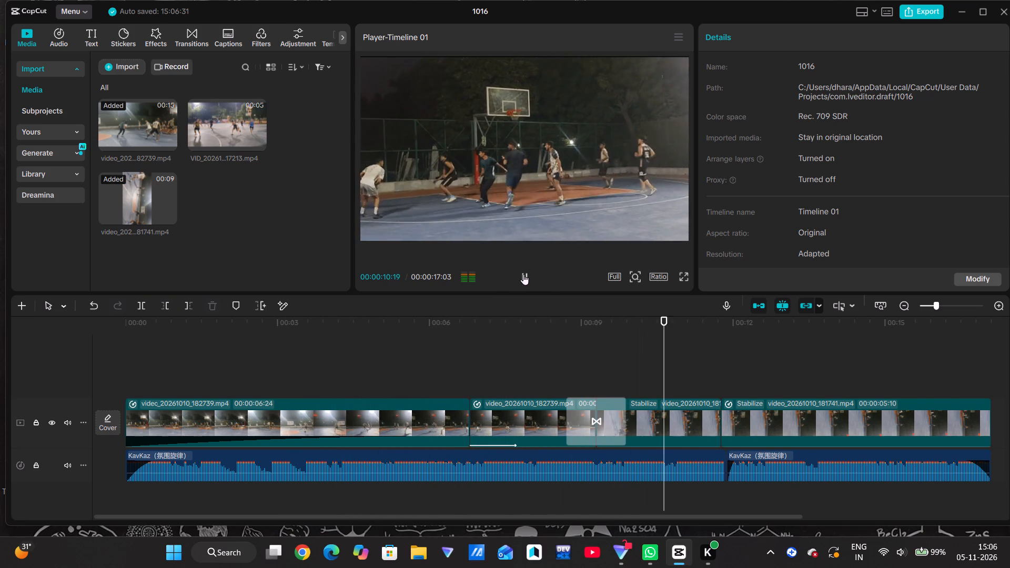
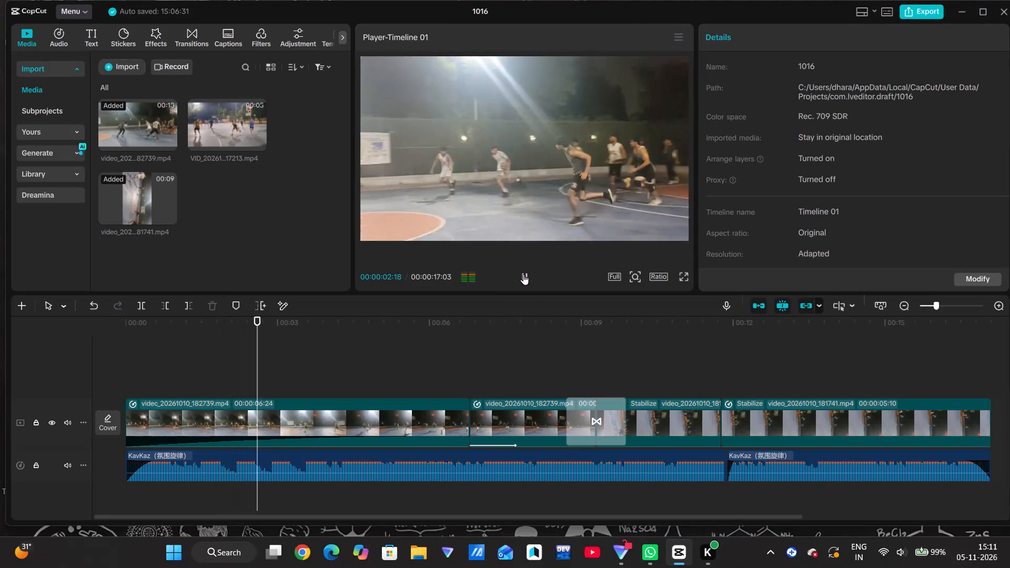
# Pause the video playback in the first basketball clip, at about 00:00:03:20.
pyautogui.press('space')
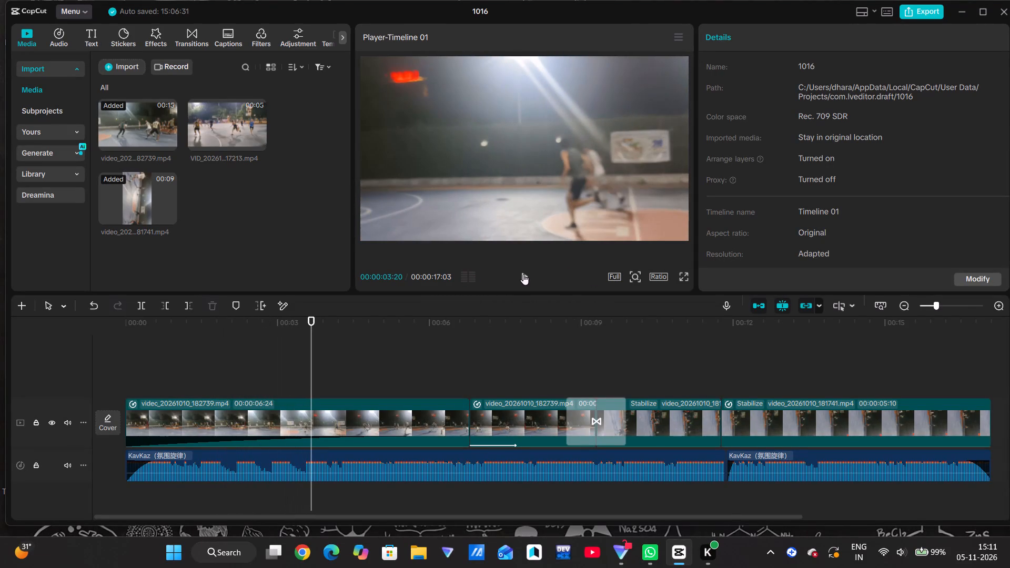
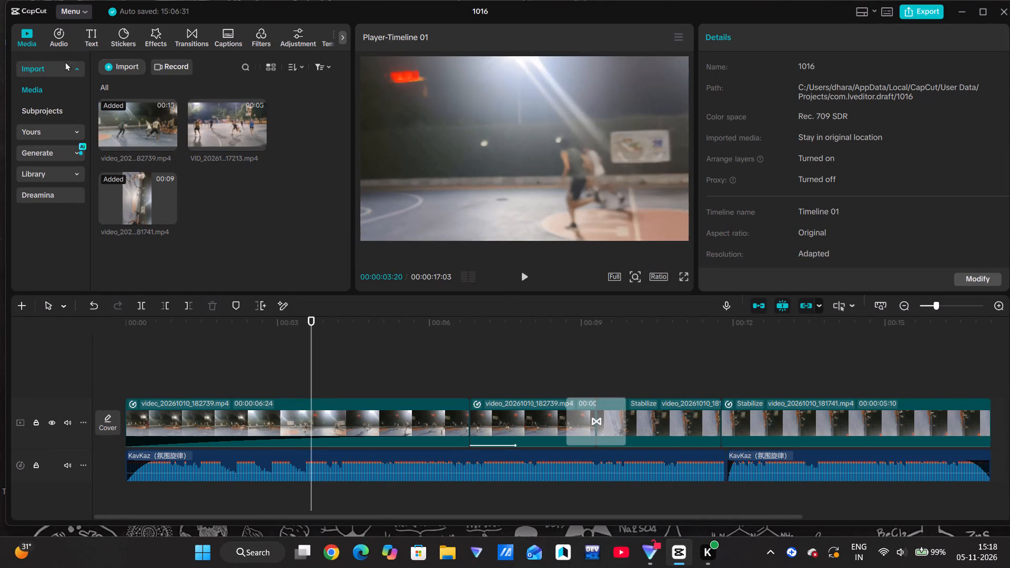
# Import the clip WhatsApp Video 2026-11-05 at 15.15.36 from the Videos folder into the project media.
pyautogui.click(106, 66)
pyautogui.click(116, 94)
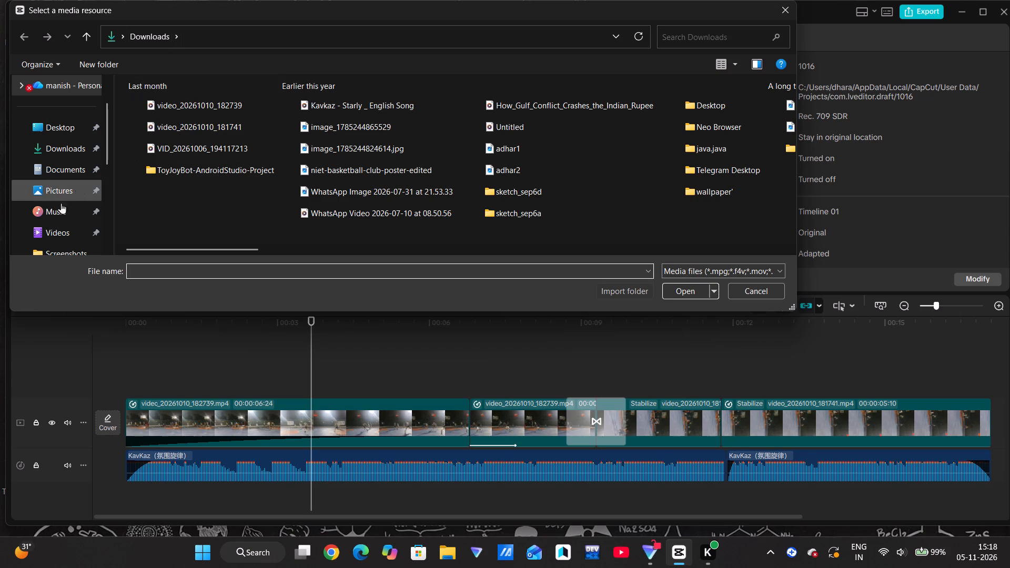
pyautogui.click(60, 230)
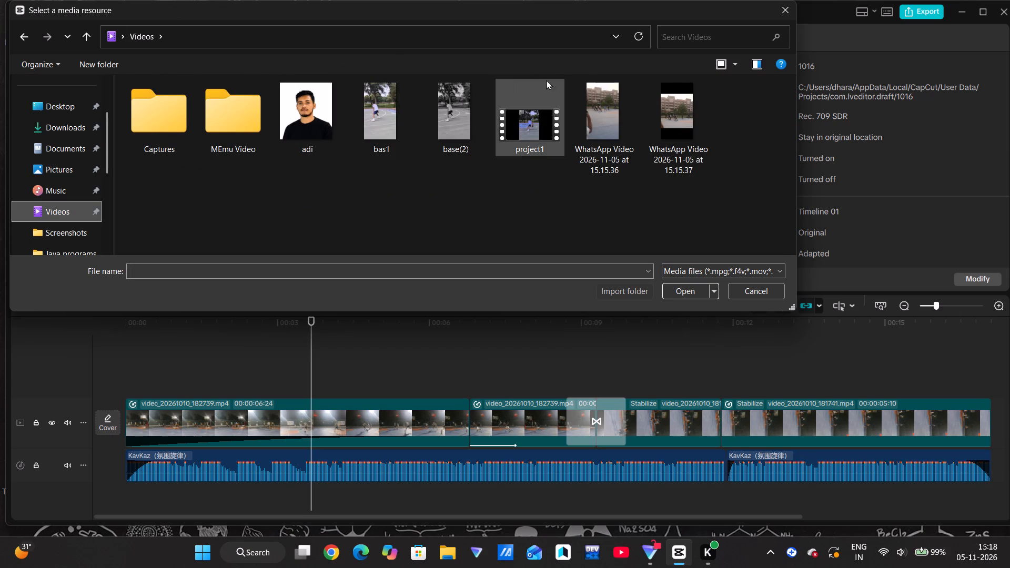
pyautogui.click(629, 107)
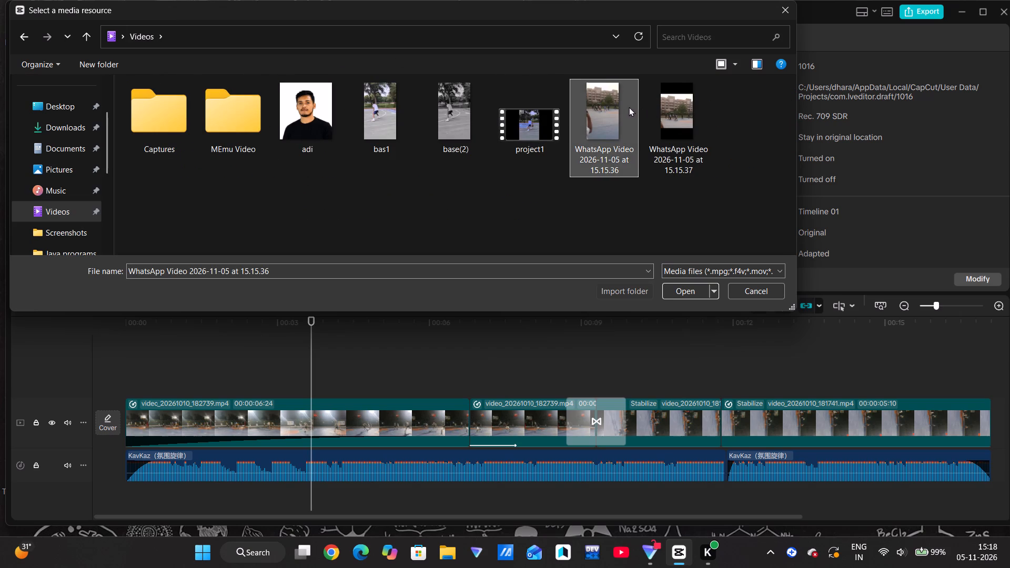
pyautogui.doubleClick(629, 107)
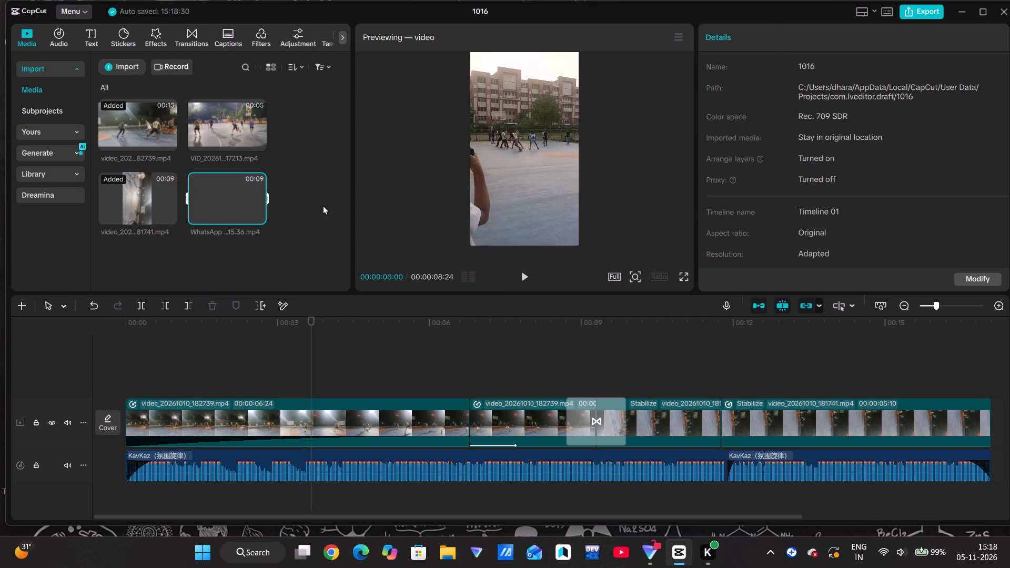
# Play the imported 15.15.36 WhatsApp clip in full screen to review its basketball footage, then return to the editor.
pyautogui.click(522, 270)
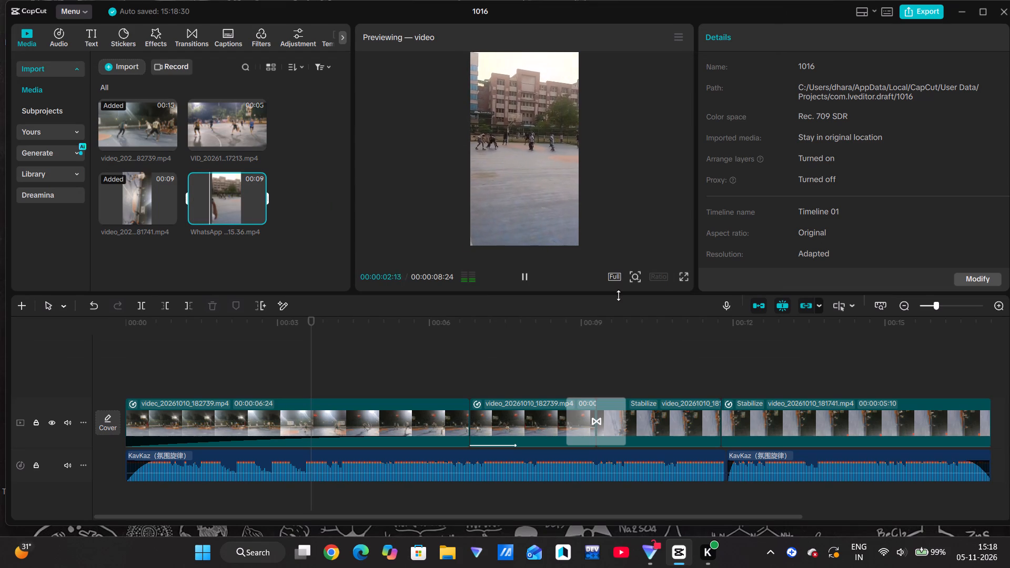
pyautogui.click(683, 274)
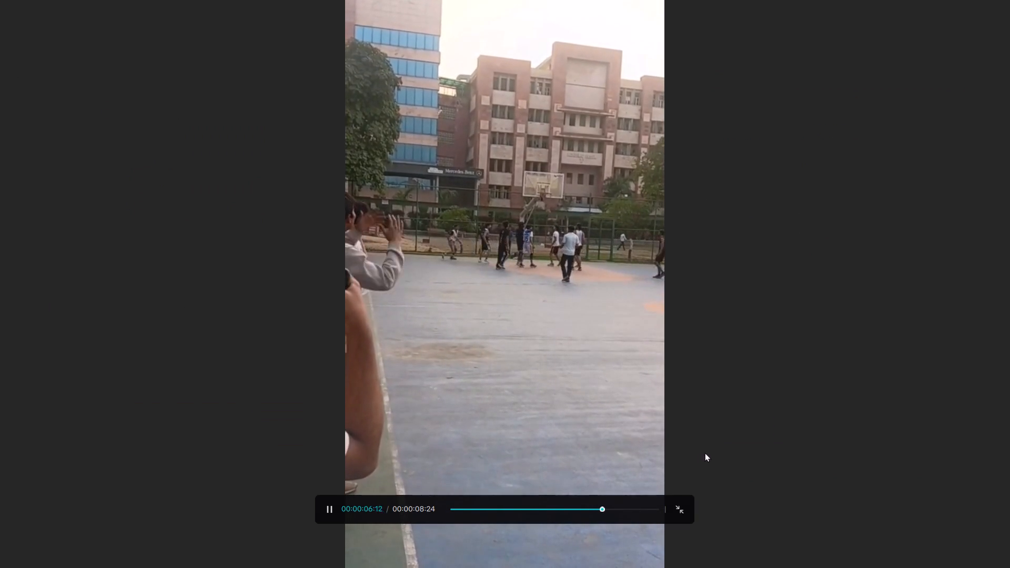
pyautogui.click(755, 406)
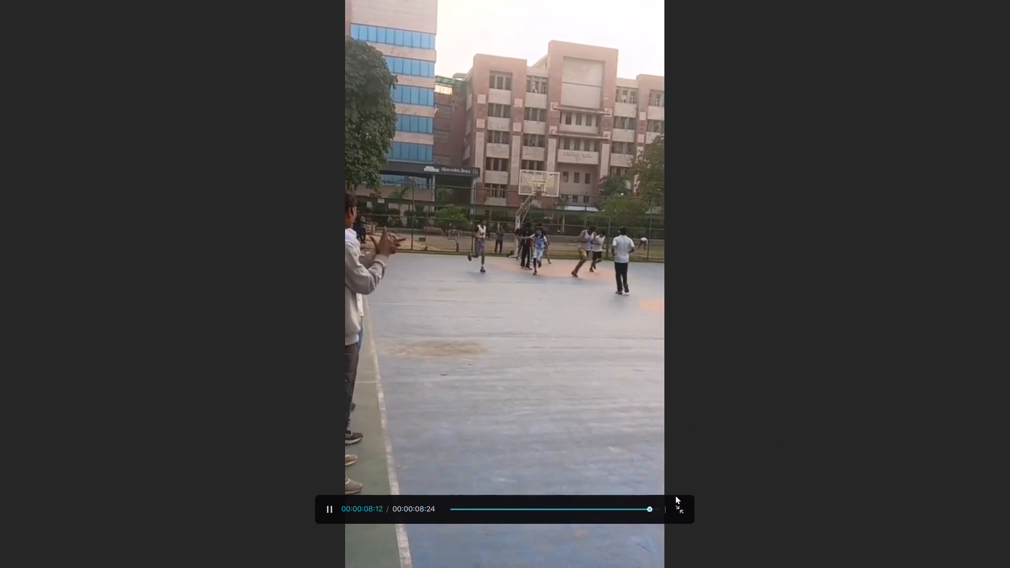
pyautogui.click(675, 503)
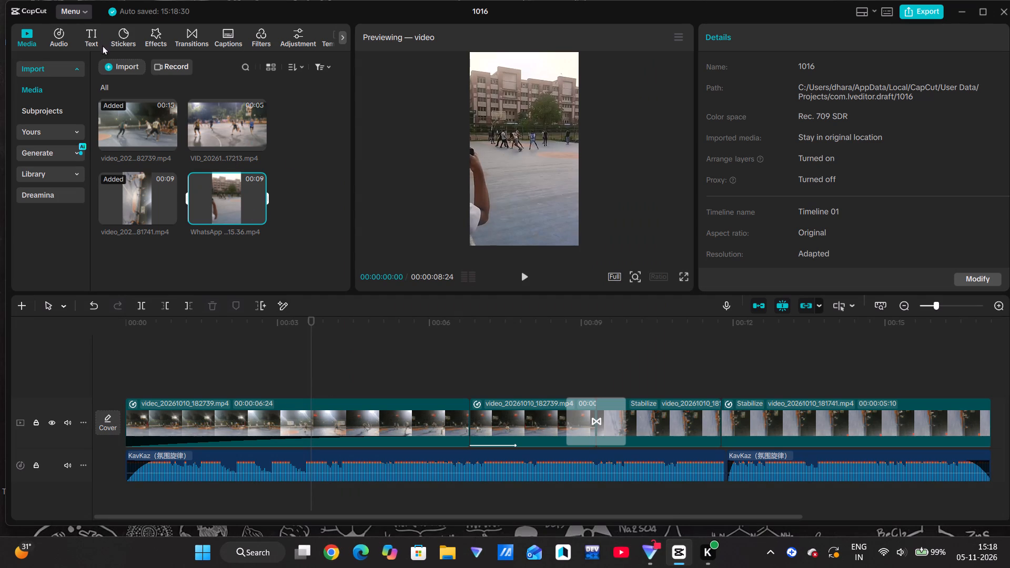
# Import the clip WhatsApp Video 2026-11-05 at 15.15.37 from the Videos folder into the project media.
pyautogui.click(129, 69)
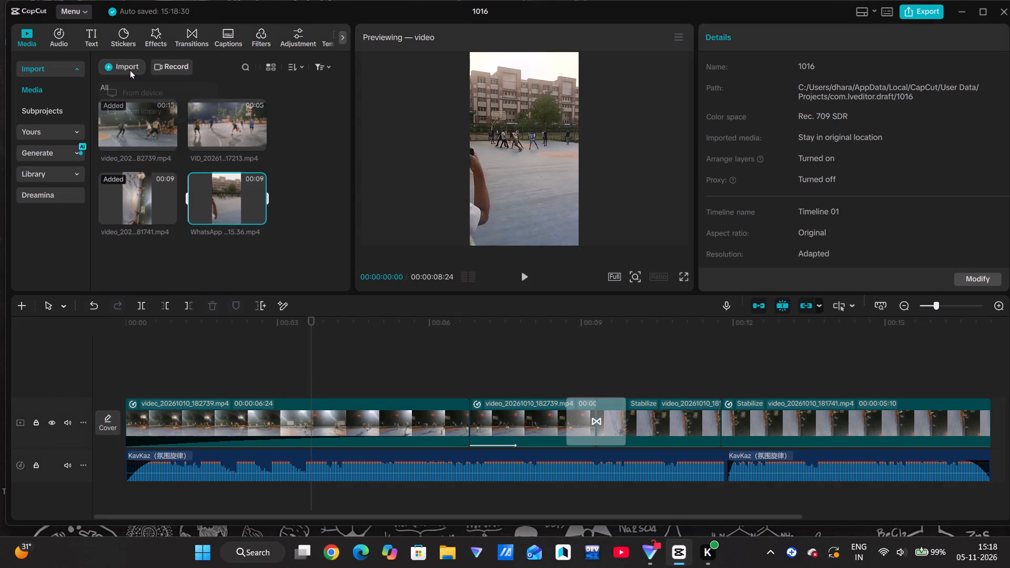
pyautogui.click(135, 87)
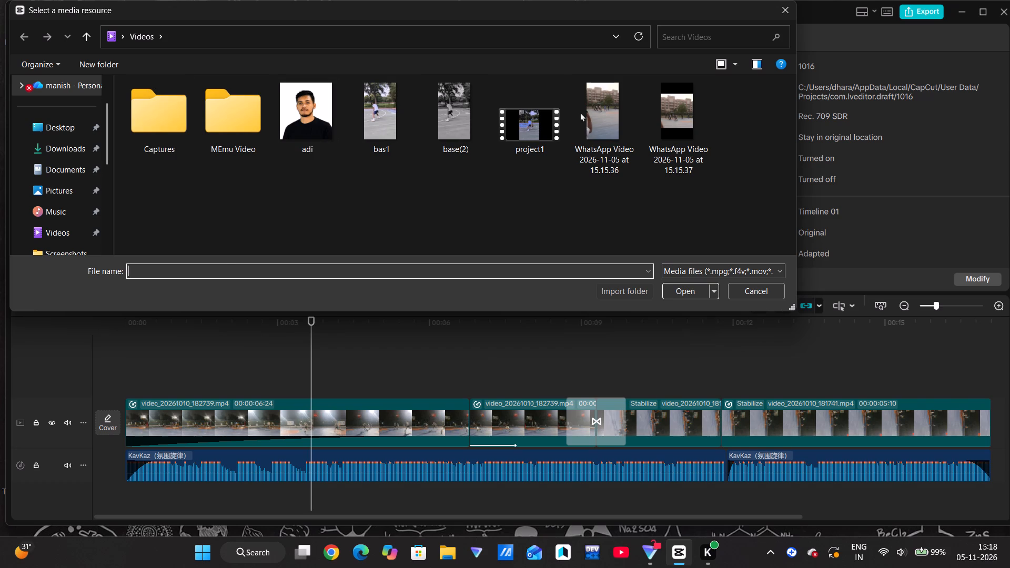
pyautogui.doubleClick(683, 122)
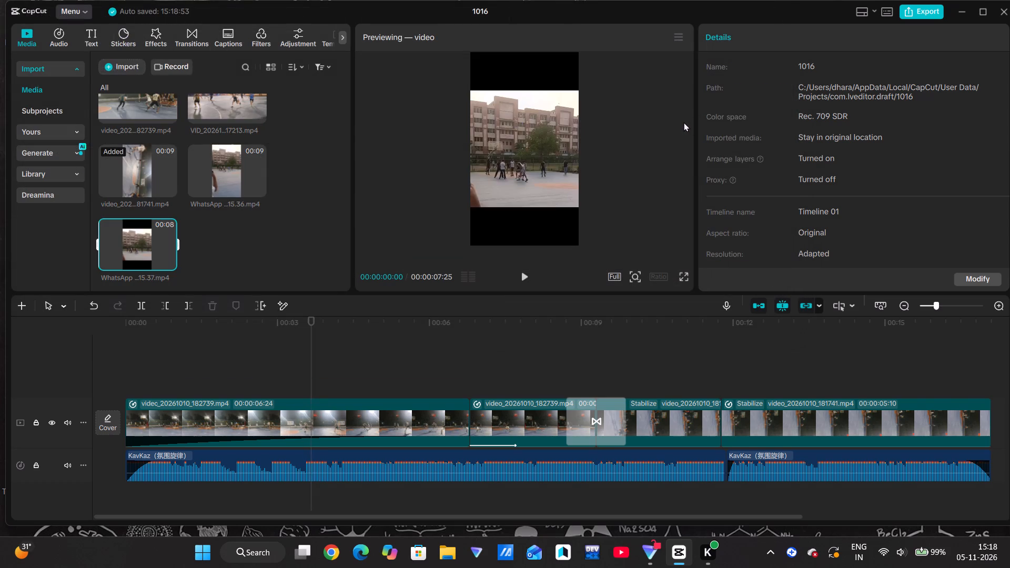
# Show the imported 15.15.37 WhatsApp clip in full screen to review its footage.
pyautogui.click(682, 272)
pyautogui.click(676, 281)
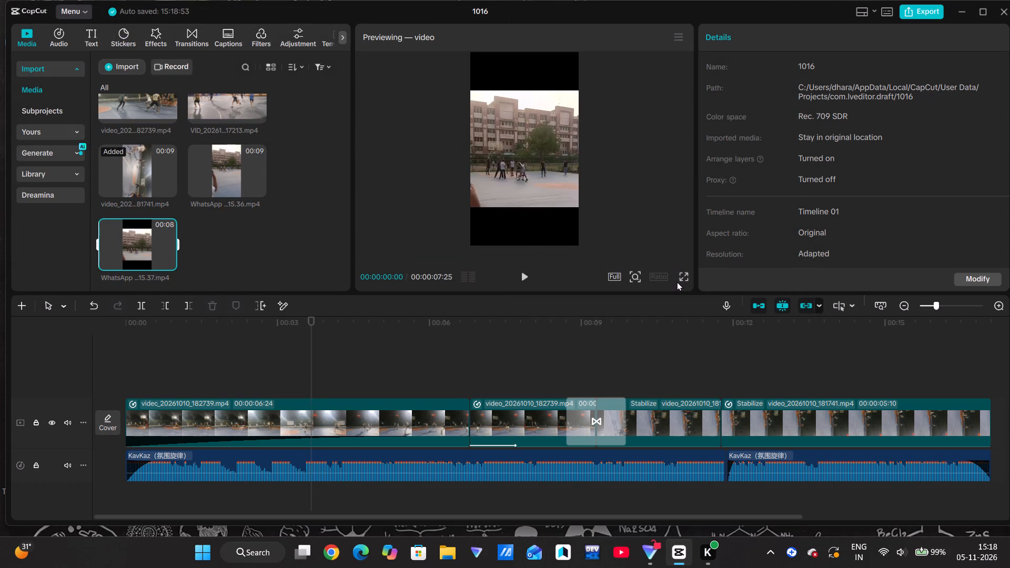
pyautogui.click(685, 273)
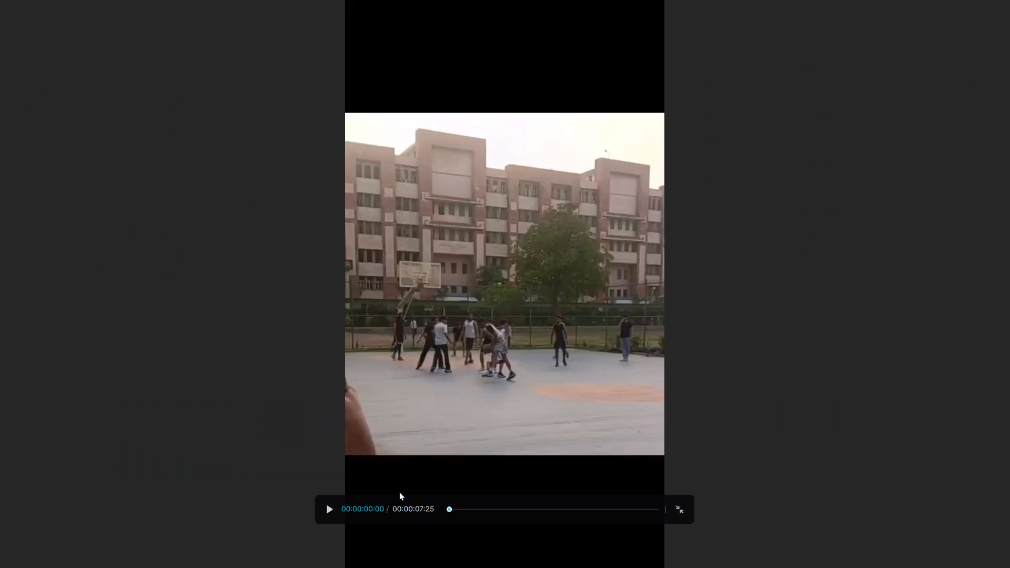
# Play the WhatsApp …15.37 source clip in the full-screen preview, and return to the editing view.
pyautogui.click(332, 504)
pyautogui.click(661, 351)
pyautogui.moveTo(701, 335); pyautogui.dragTo(680, 549)
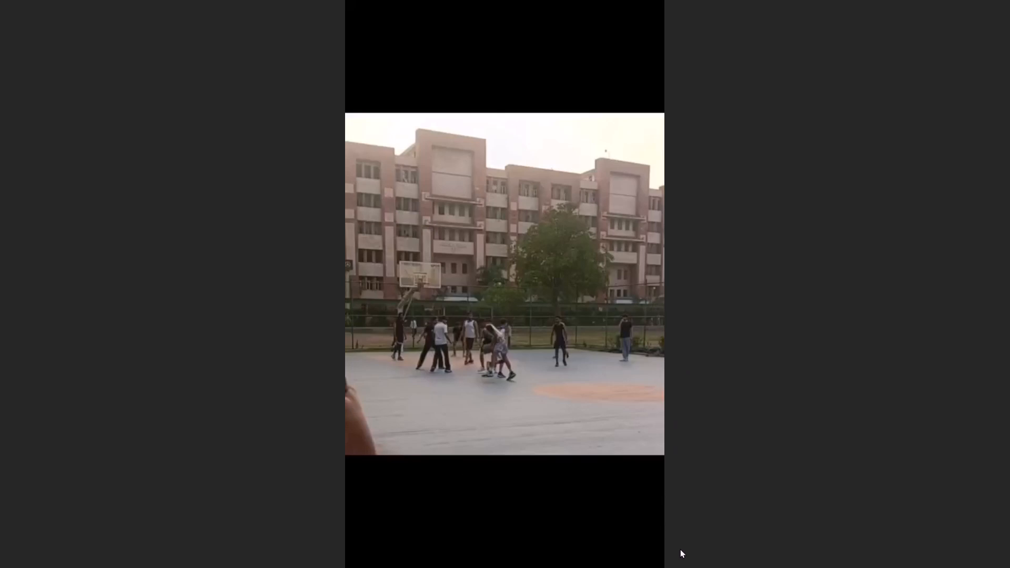
pyautogui.moveTo(680, 549); pyautogui.dragTo(682, 543)
pyautogui.click(682, 543)
pyautogui.click(678, 498)
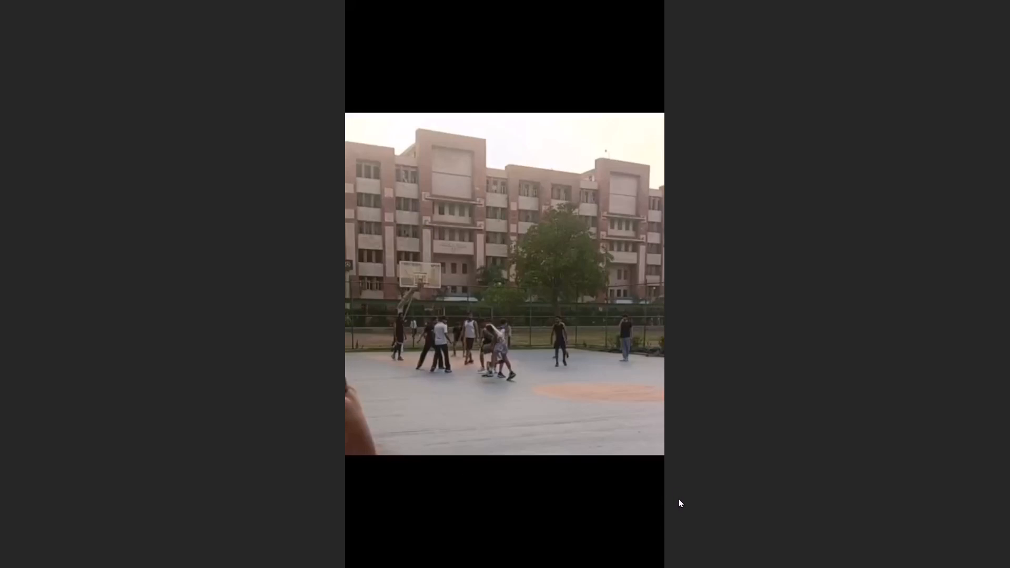
pyautogui.click(678, 498)
pyautogui.click(677, 513)
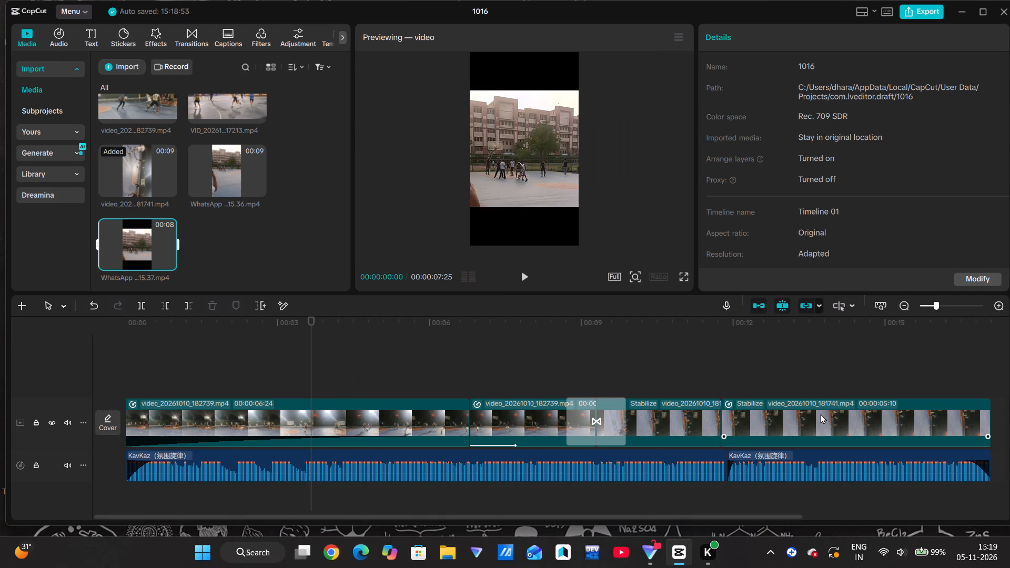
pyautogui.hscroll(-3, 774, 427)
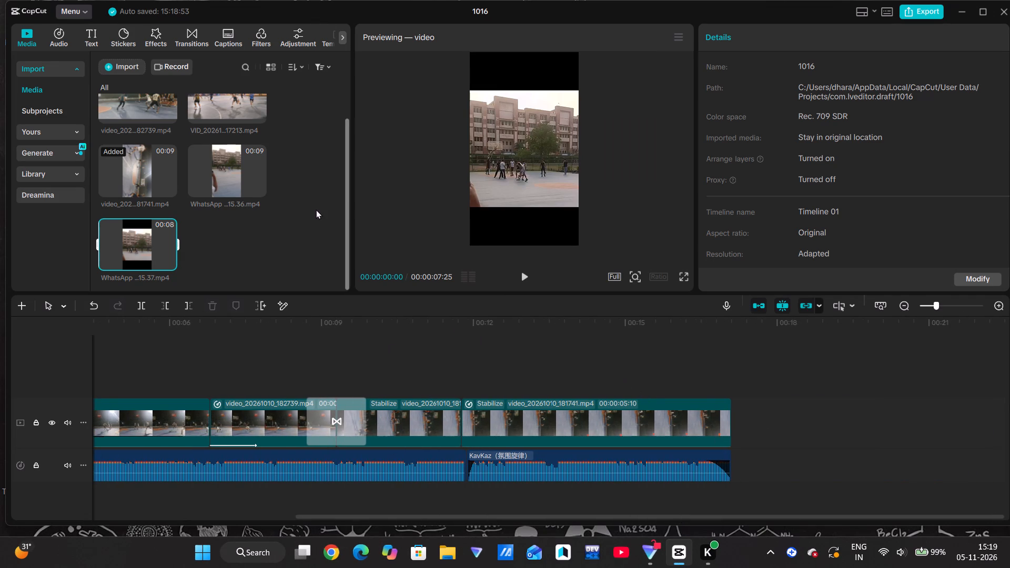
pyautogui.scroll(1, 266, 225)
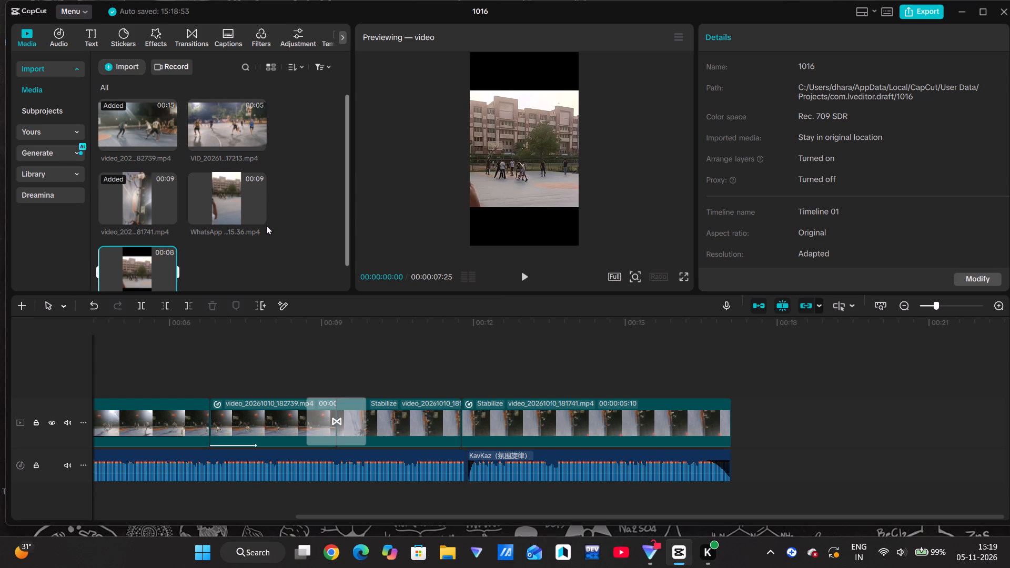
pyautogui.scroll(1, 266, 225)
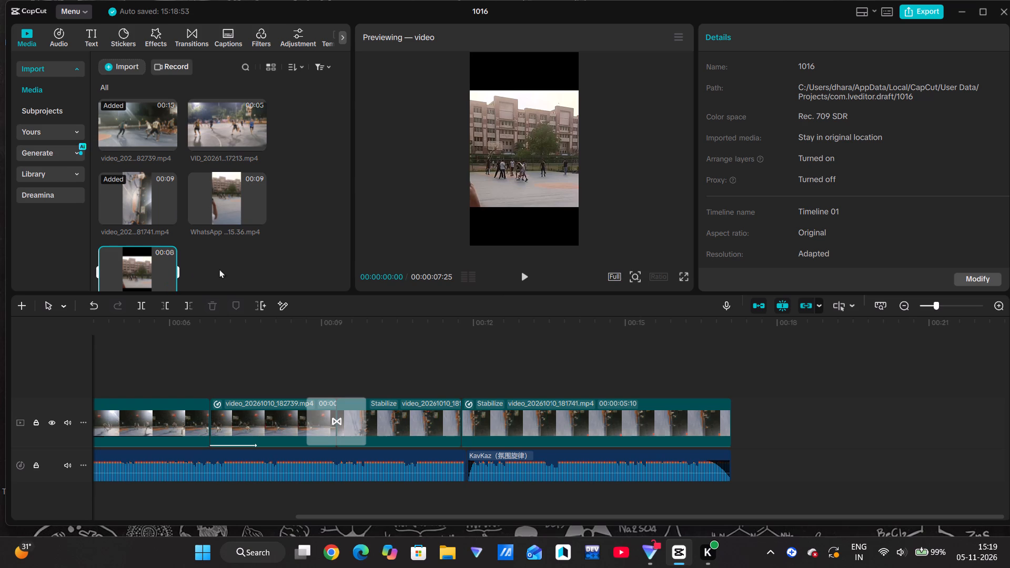
# Add the WhatsApp …15.37 source clip to the main video track, directly after the last basketball clip.
pyautogui.moveTo(151, 265); pyautogui.dragTo(498, 323)
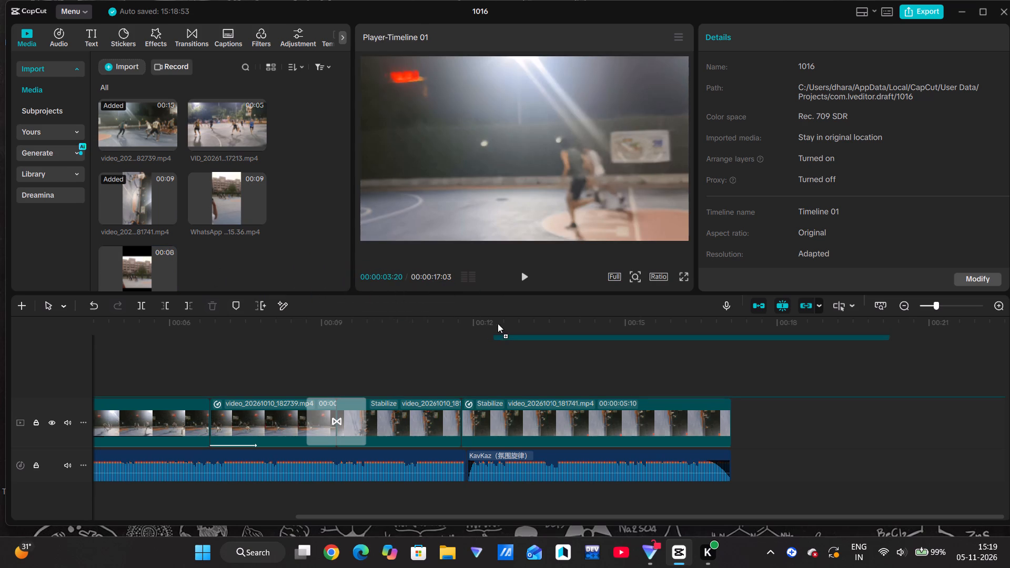
pyautogui.moveTo(498, 323); pyautogui.dragTo(734, 473)
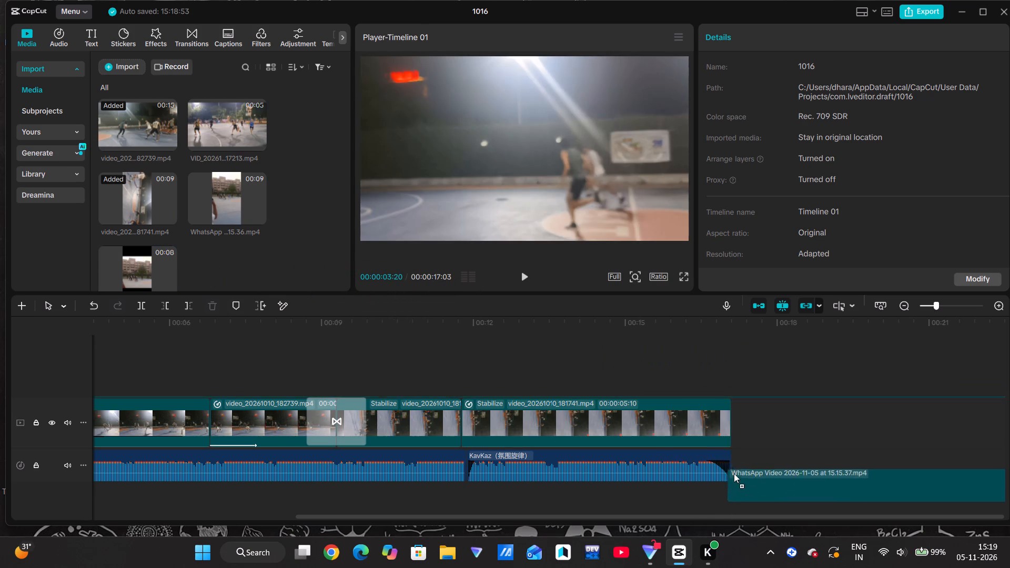
pyautogui.moveTo(734, 473); pyautogui.dragTo(779, 435)
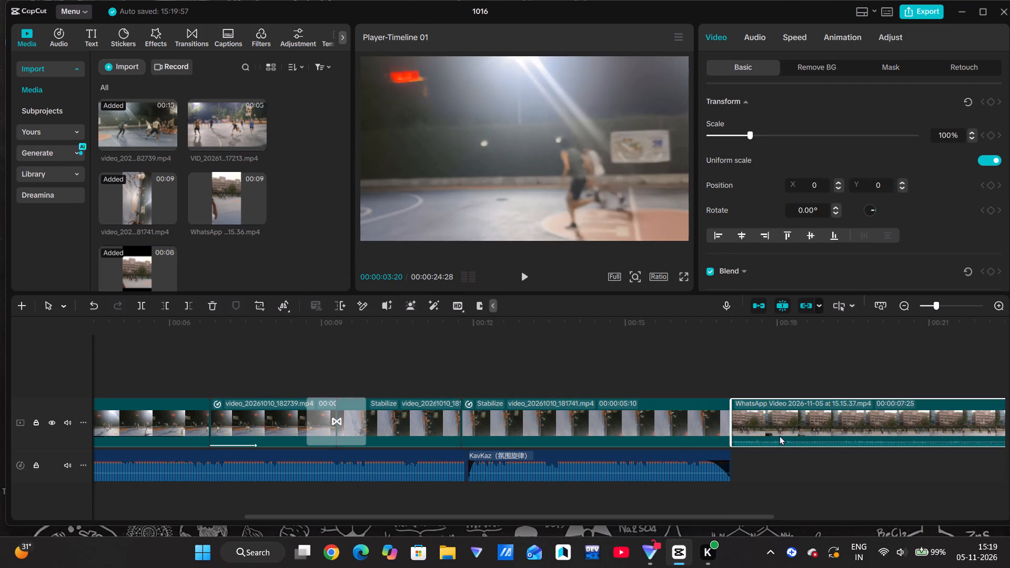
pyautogui.click(641, 371)
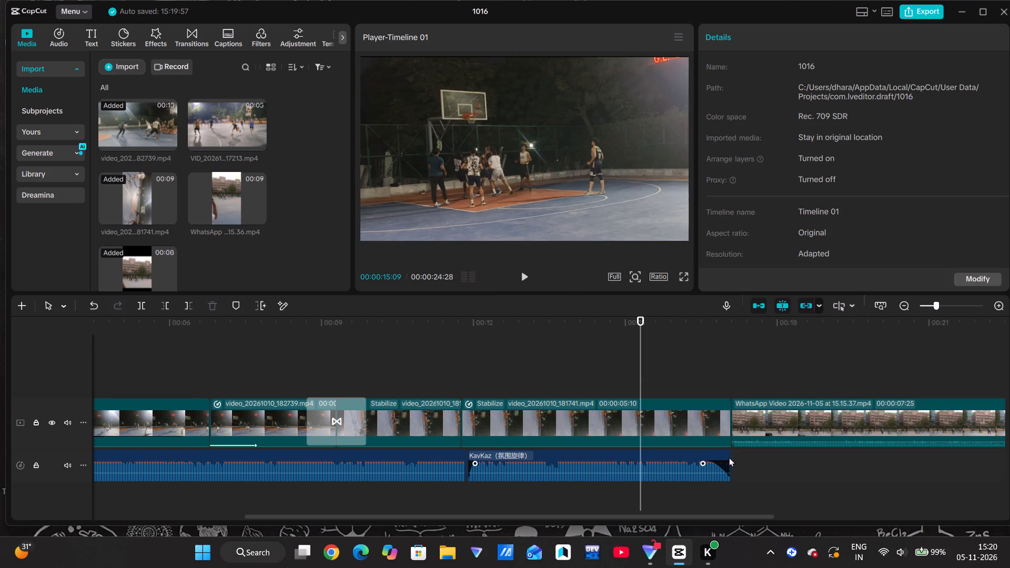
# Extend the end of the second KavKaz music clip to match the end of the added WhatsApp clip, making it 13.1 s long.
pyautogui.moveTo(730, 458); pyautogui.dragTo(843, 459)
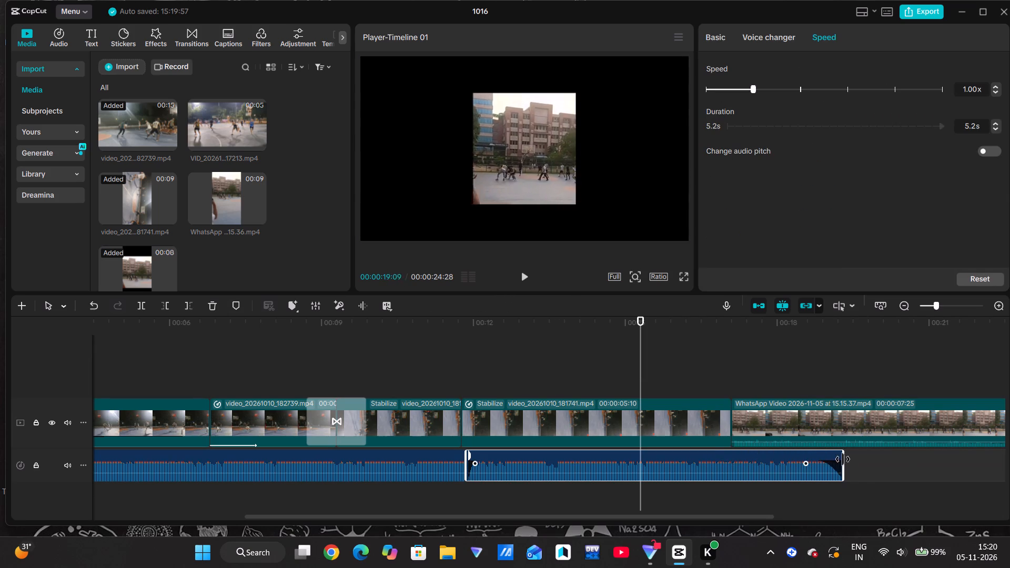
pyautogui.moveTo(843, 459); pyautogui.dragTo(1009, 461)
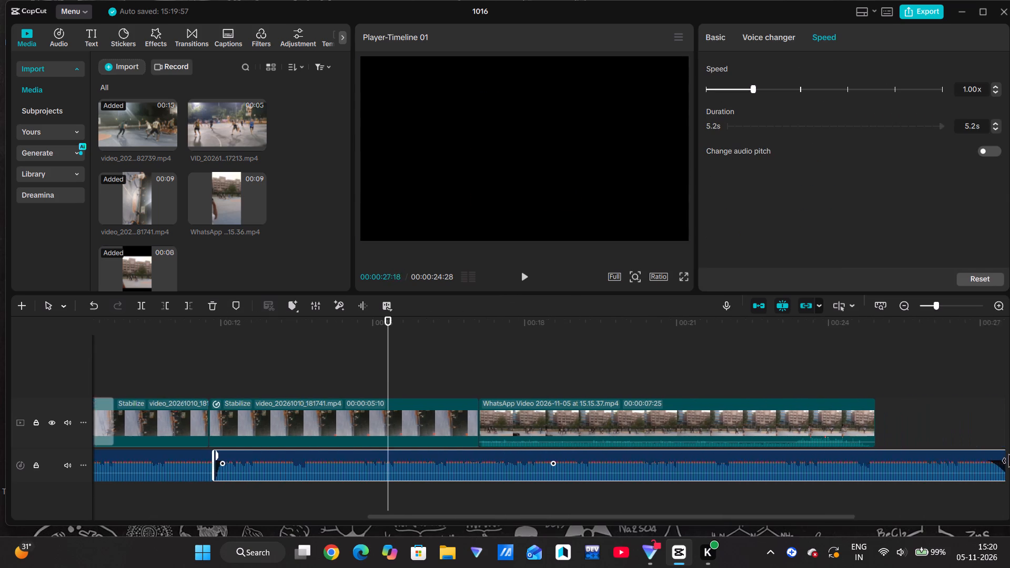
pyautogui.moveTo(1009, 461); pyautogui.dragTo(775, 472)
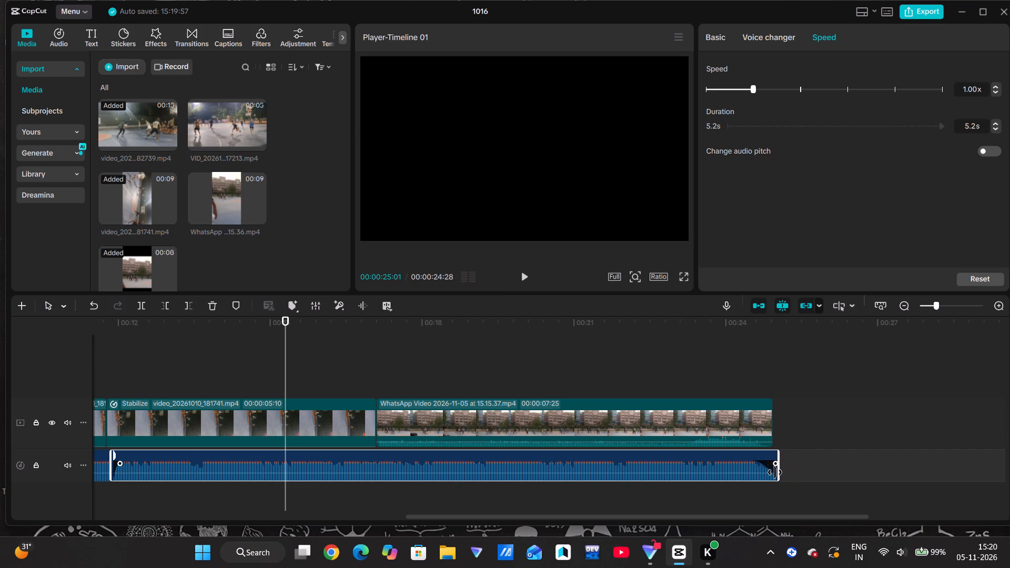
pyautogui.moveTo(775, 472); pyautogui.dragTo(774, 472)
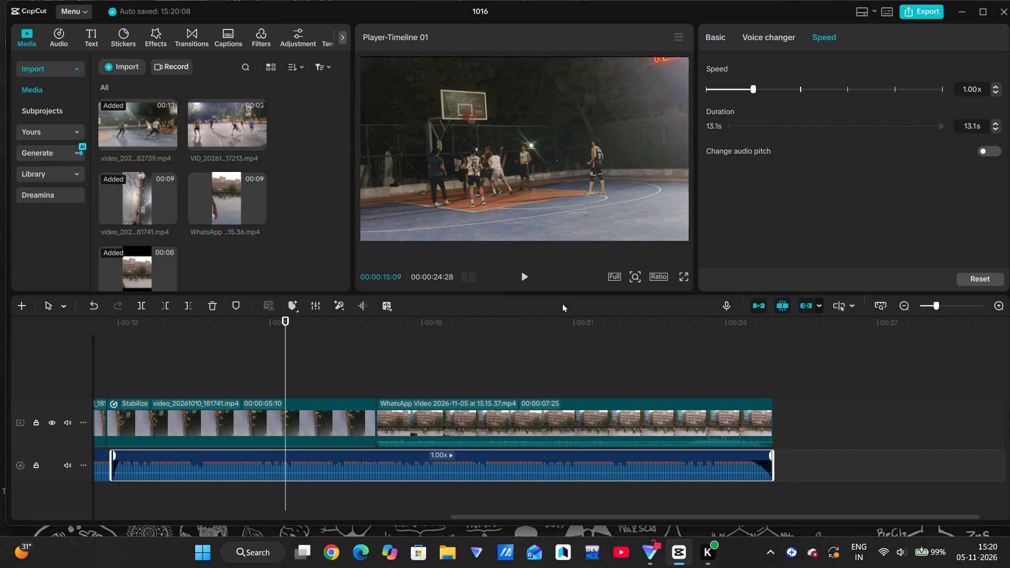
# Play the timeline from 00:00:15:09 to review the cut into the WhatsApp clip at the end.
pyautogui.click(520, 271)
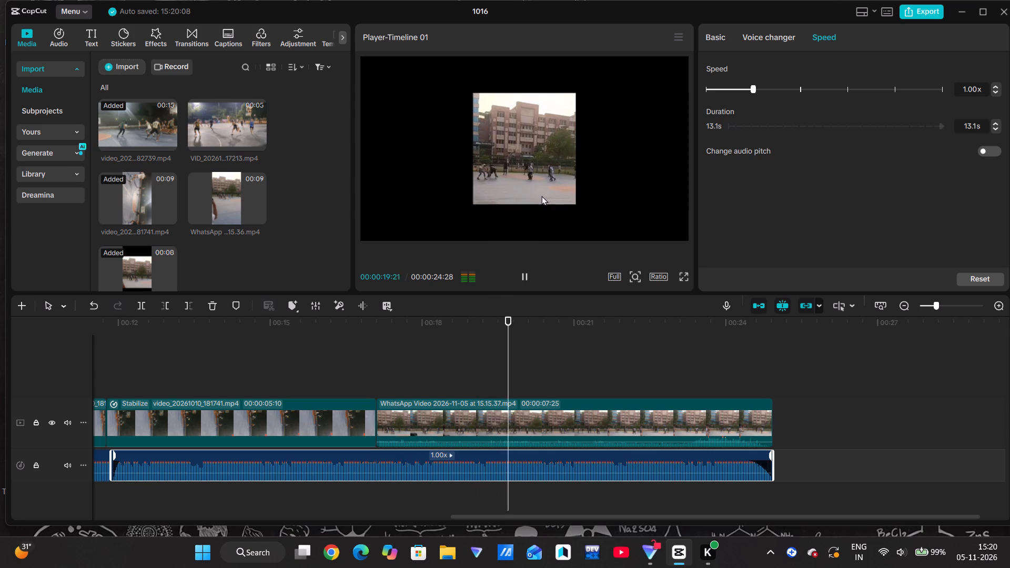
# Enlarge the final WhatsApp clip in the frame, trying several sizes and settling on a scale of 179%.
pyautogui.click(721, 35)
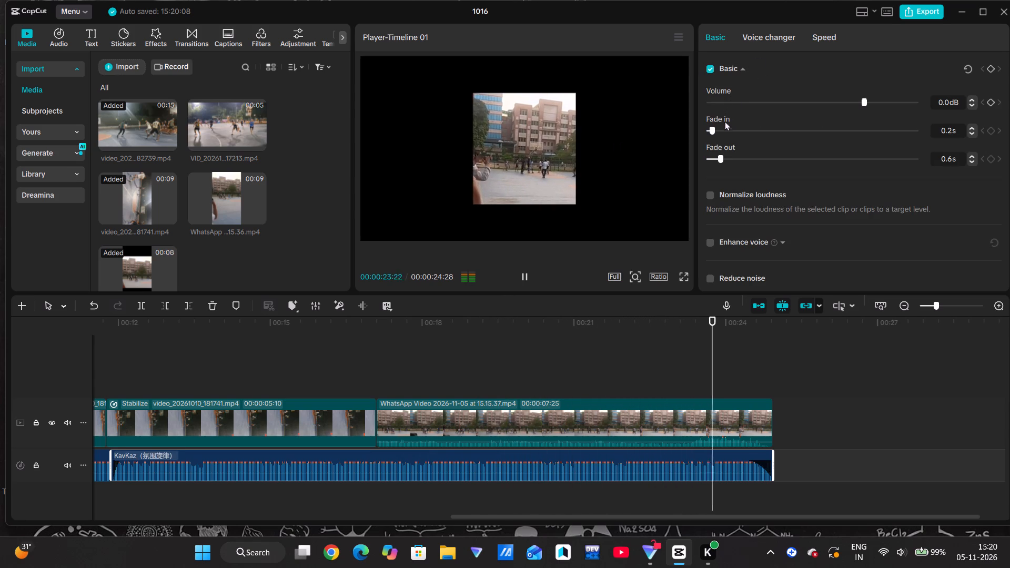
pyautogui.click(572, 187)
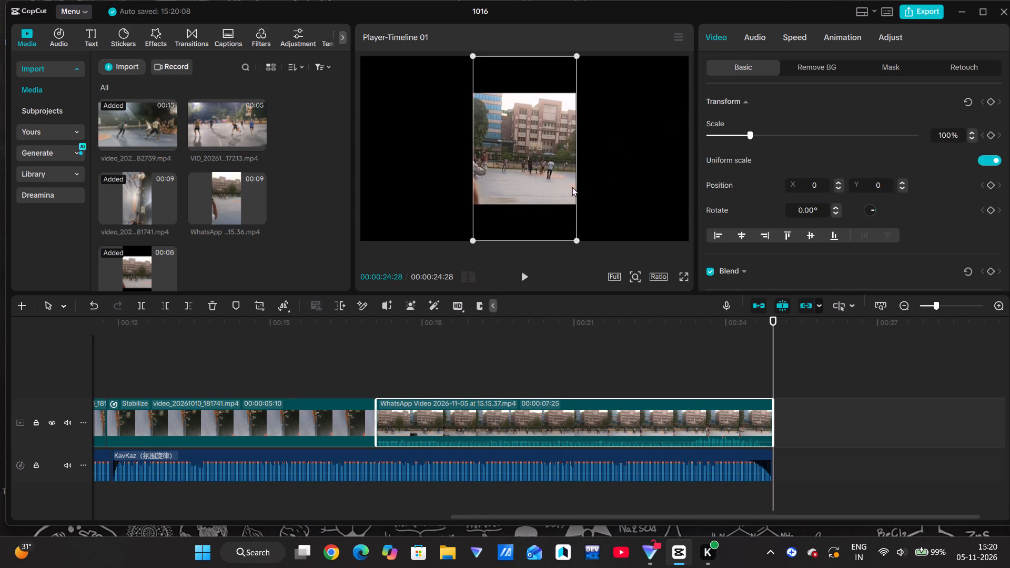
pyautogui.click(767, 129)
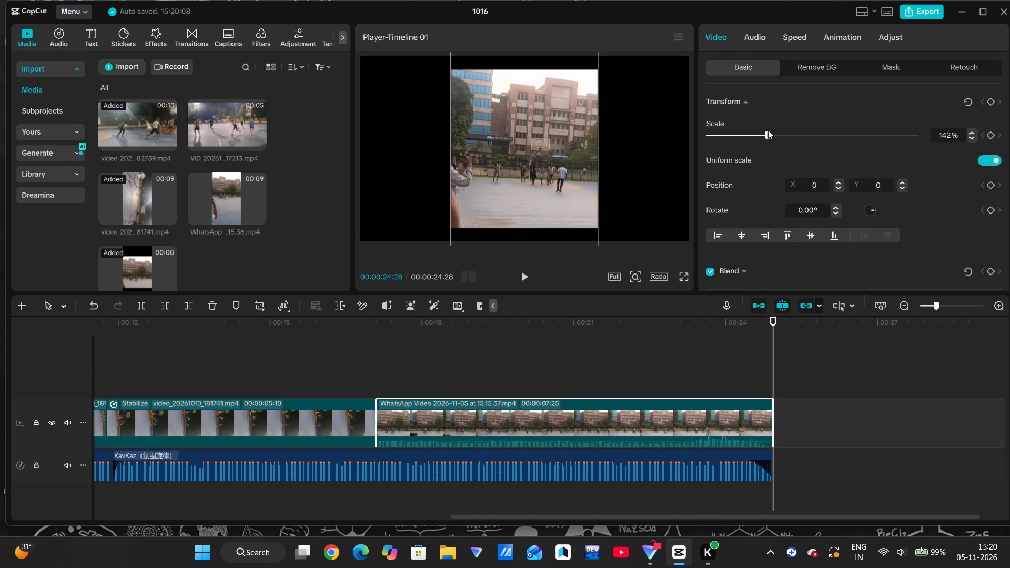
pyautogui.click(814, 131)
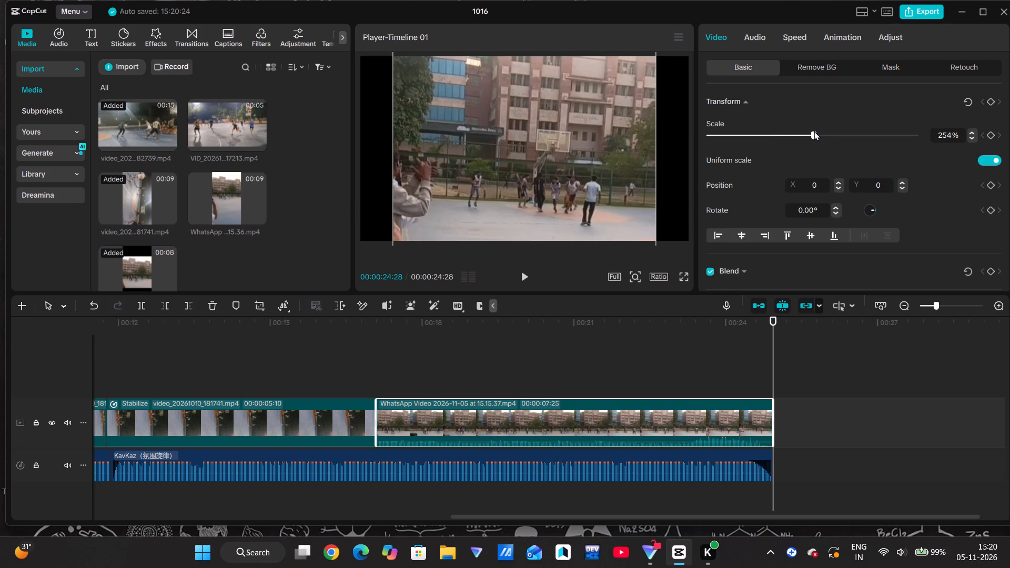
pyautogui.click(794, 133)
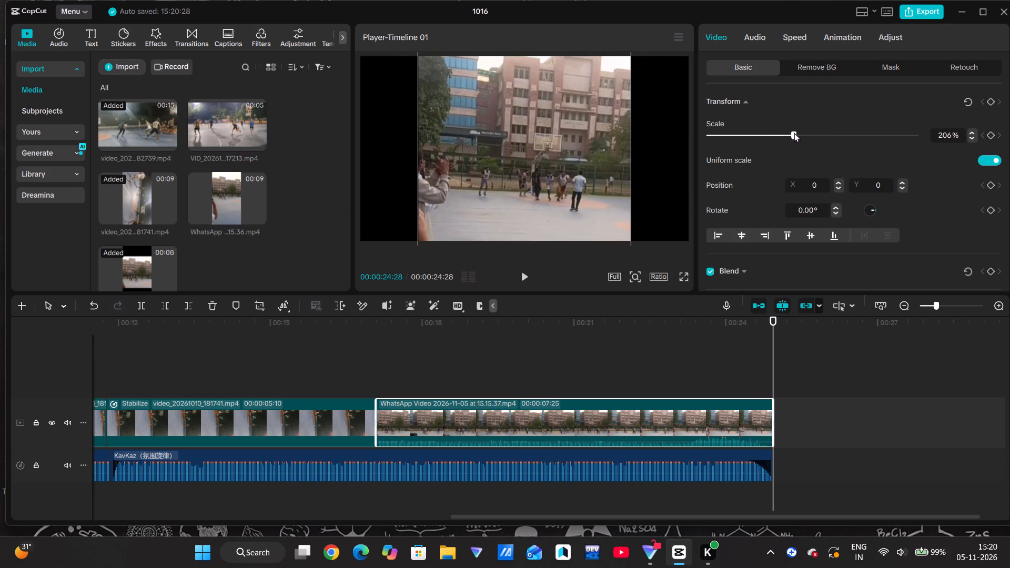
pyautogui.click(780, 134)
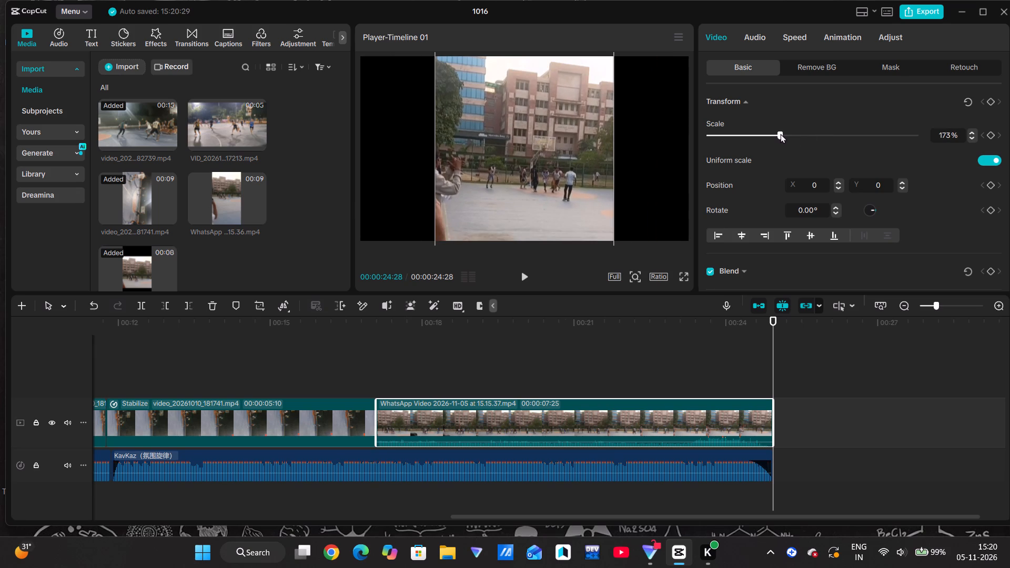
pyautogui.click(766, 137)
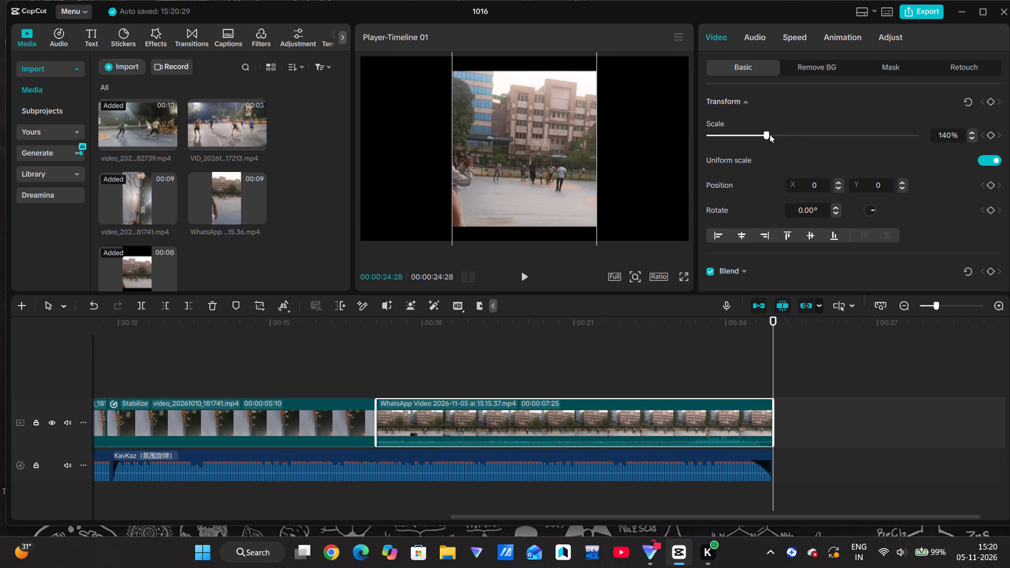
pyautogui.click(769, 134)
pyautogui.moveTo(773, 133); pyautogui.dragTo(779, 134)
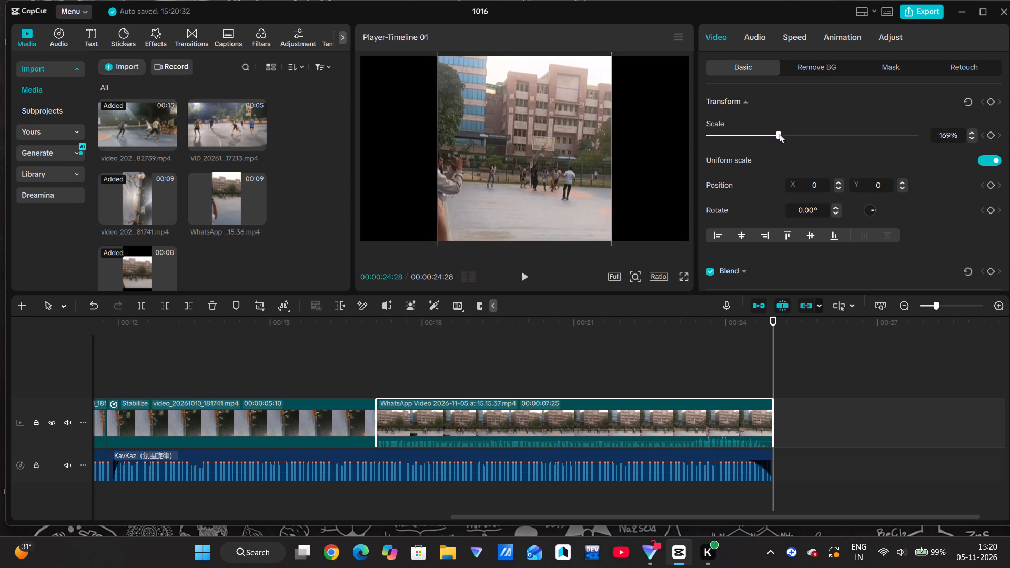
pyautogui.moveTo(779, 134); pyautogui.dragTo(781, 135)
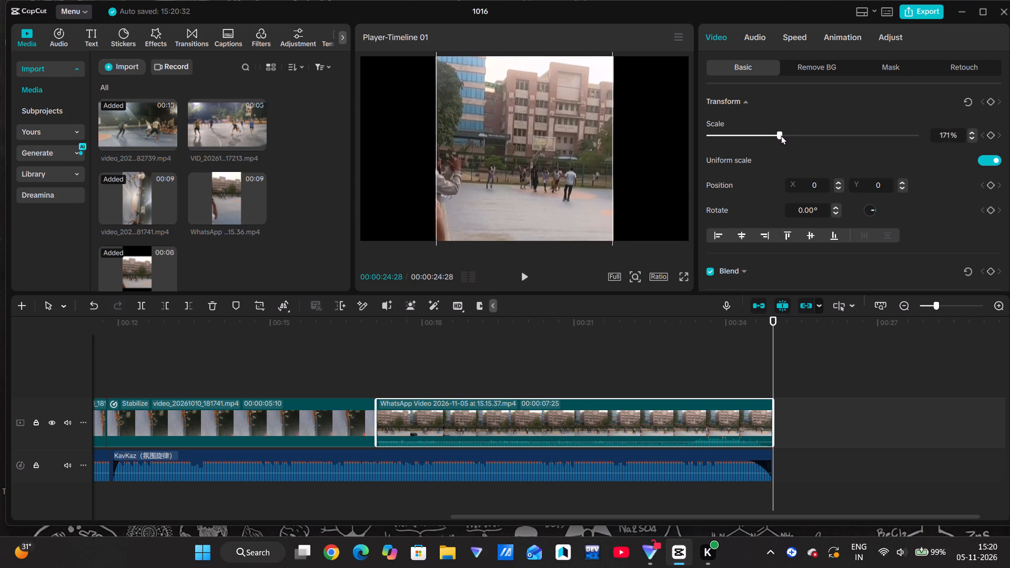
pyautogui.moveTo(781, 135); pyautogui.dragTo(783, 135)
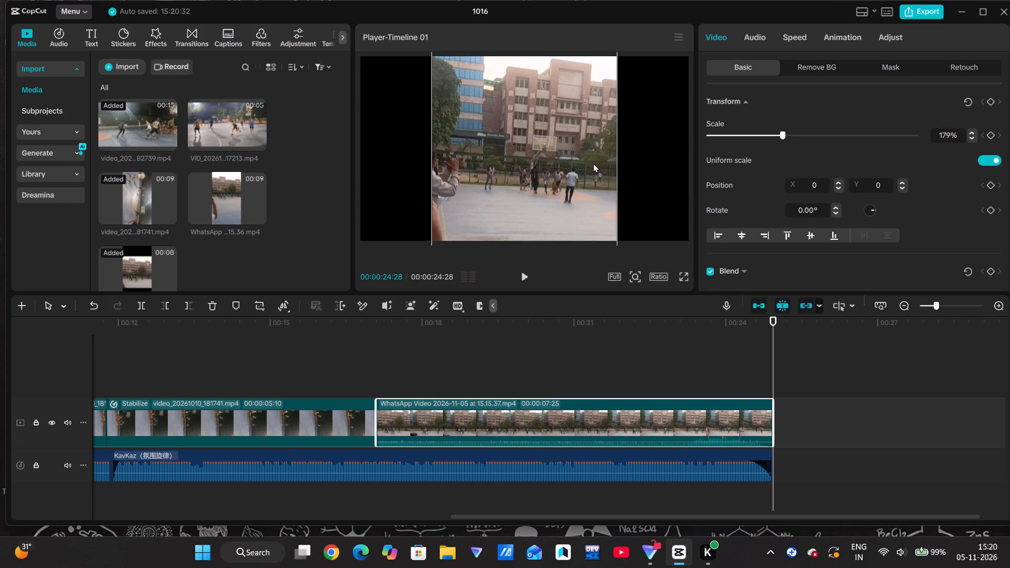
pyautogui.click(612, 164)
# Set the project's aspect ratio to 16:9.
pyautogui.click(660, 273)
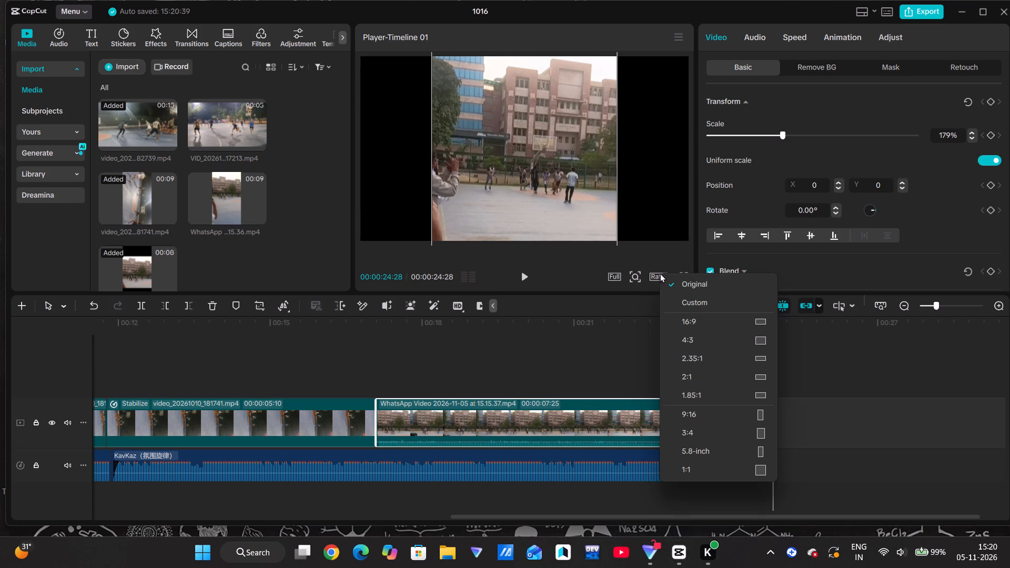
pyautogui.click(692, 318)
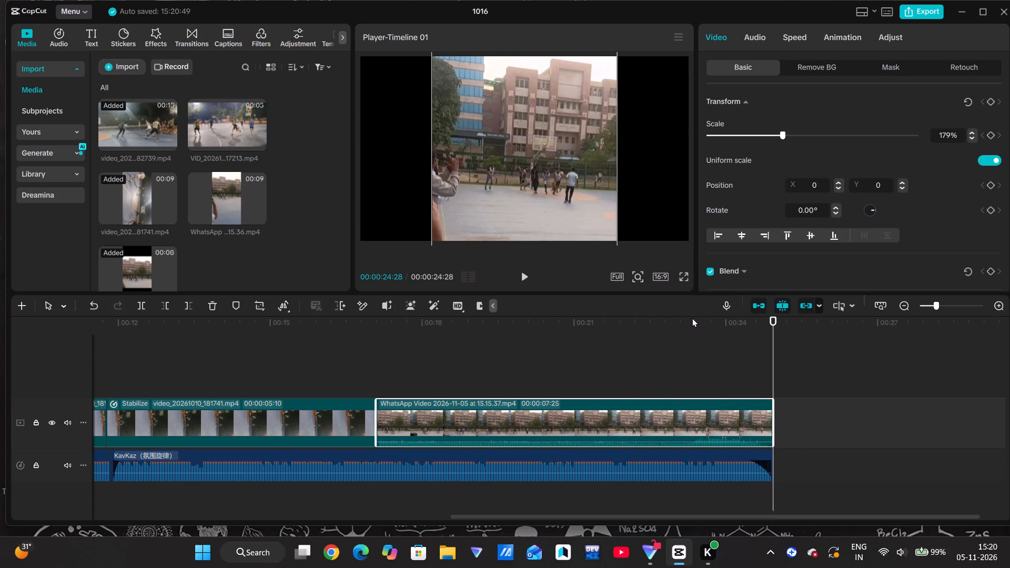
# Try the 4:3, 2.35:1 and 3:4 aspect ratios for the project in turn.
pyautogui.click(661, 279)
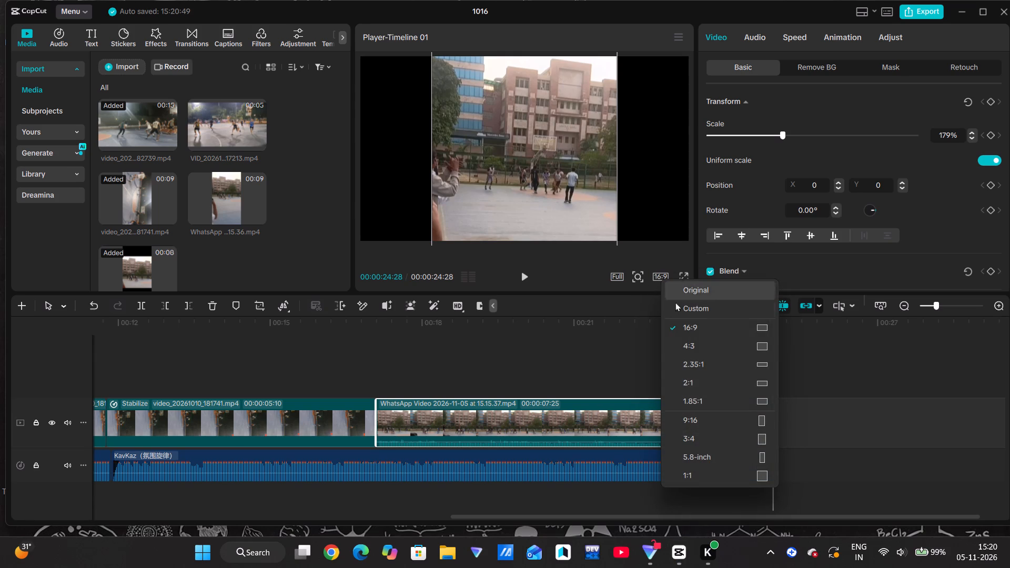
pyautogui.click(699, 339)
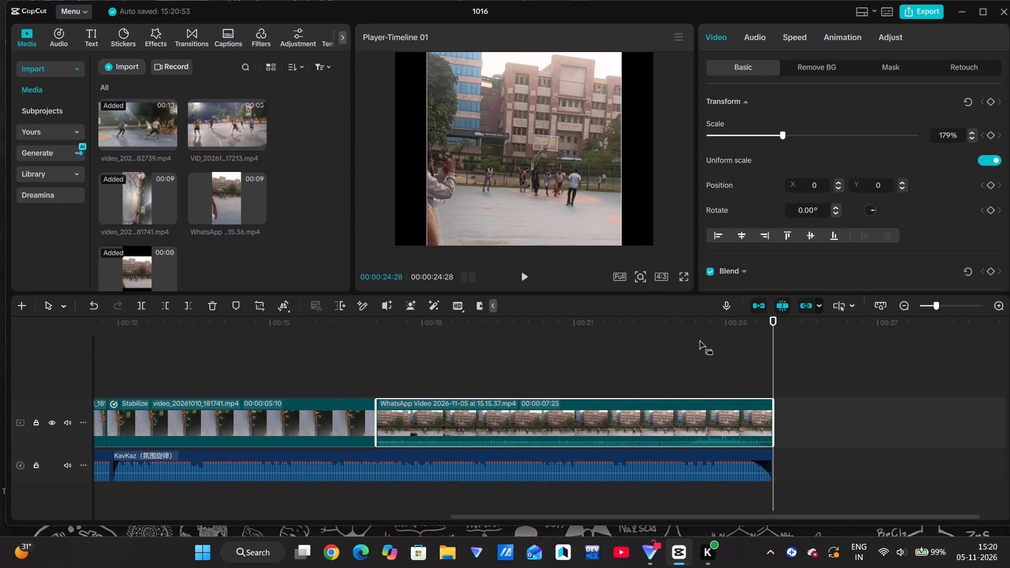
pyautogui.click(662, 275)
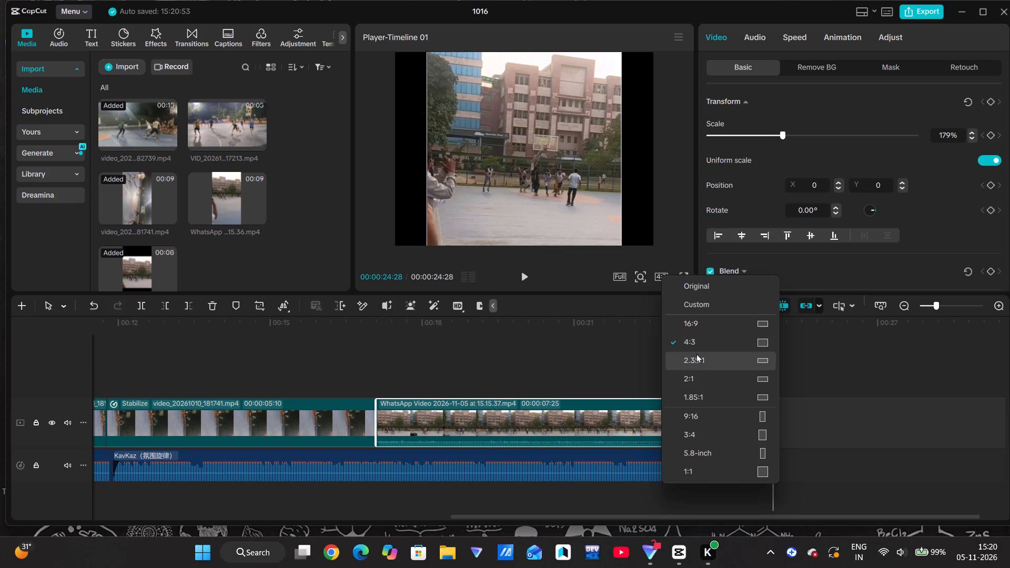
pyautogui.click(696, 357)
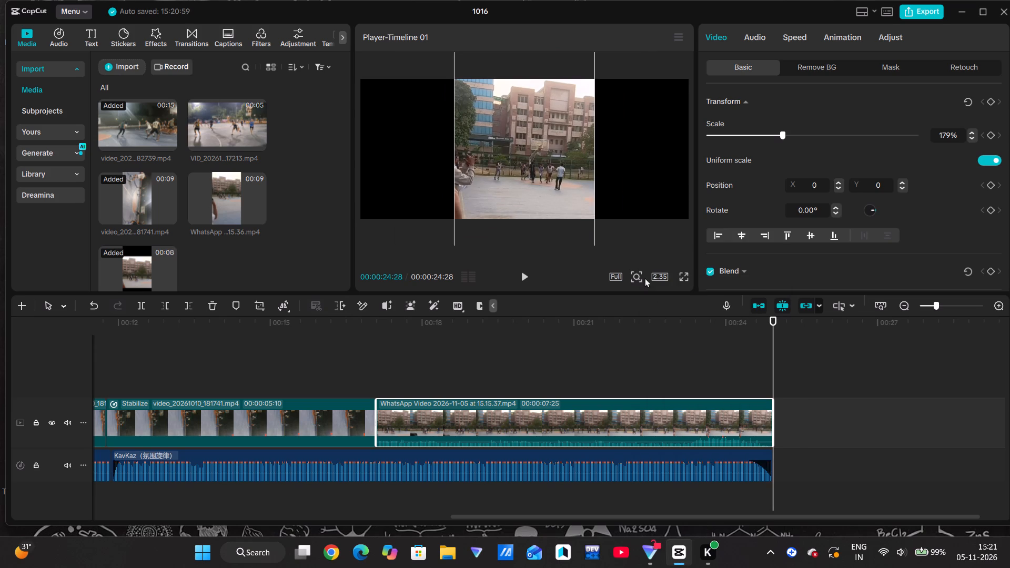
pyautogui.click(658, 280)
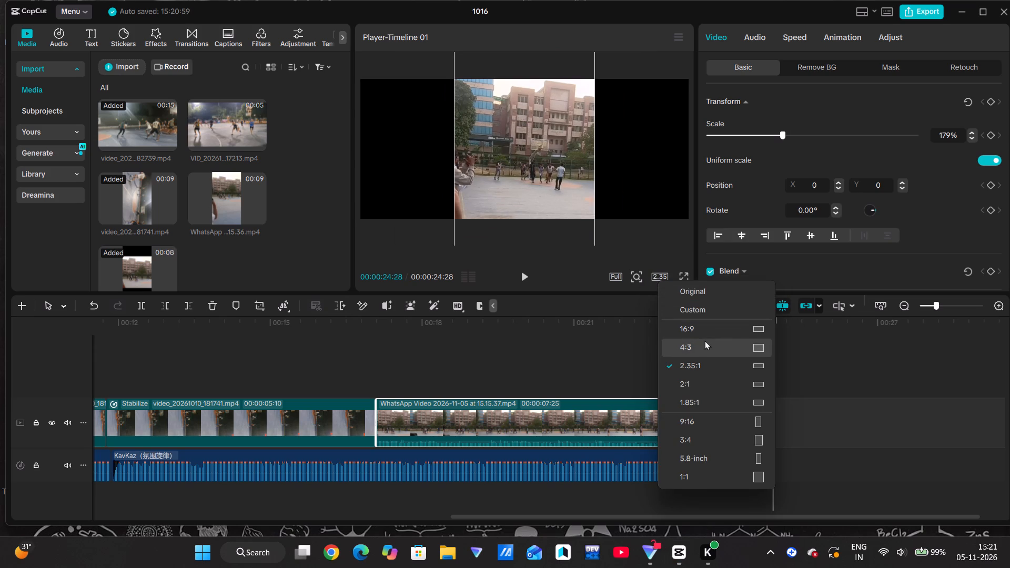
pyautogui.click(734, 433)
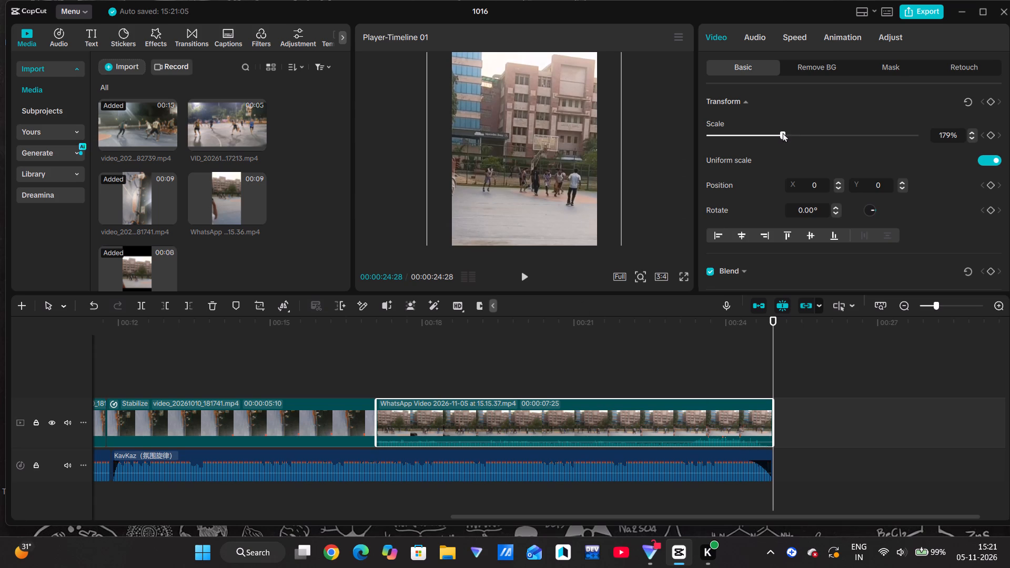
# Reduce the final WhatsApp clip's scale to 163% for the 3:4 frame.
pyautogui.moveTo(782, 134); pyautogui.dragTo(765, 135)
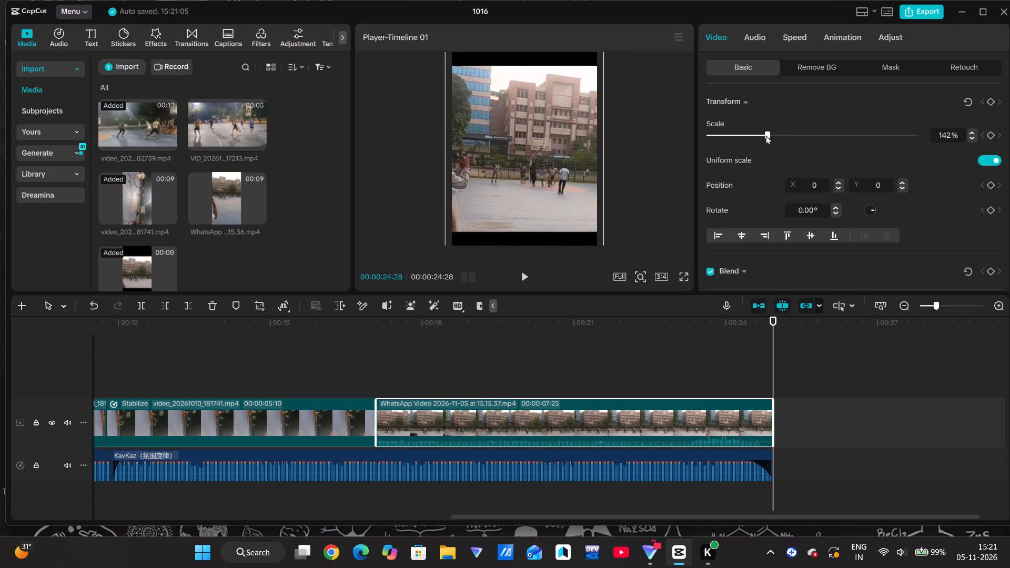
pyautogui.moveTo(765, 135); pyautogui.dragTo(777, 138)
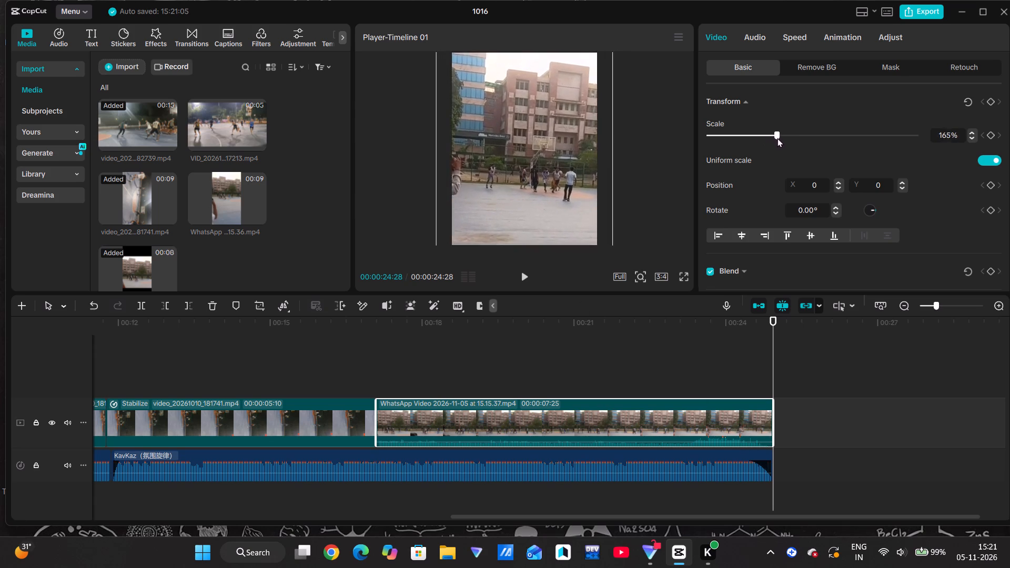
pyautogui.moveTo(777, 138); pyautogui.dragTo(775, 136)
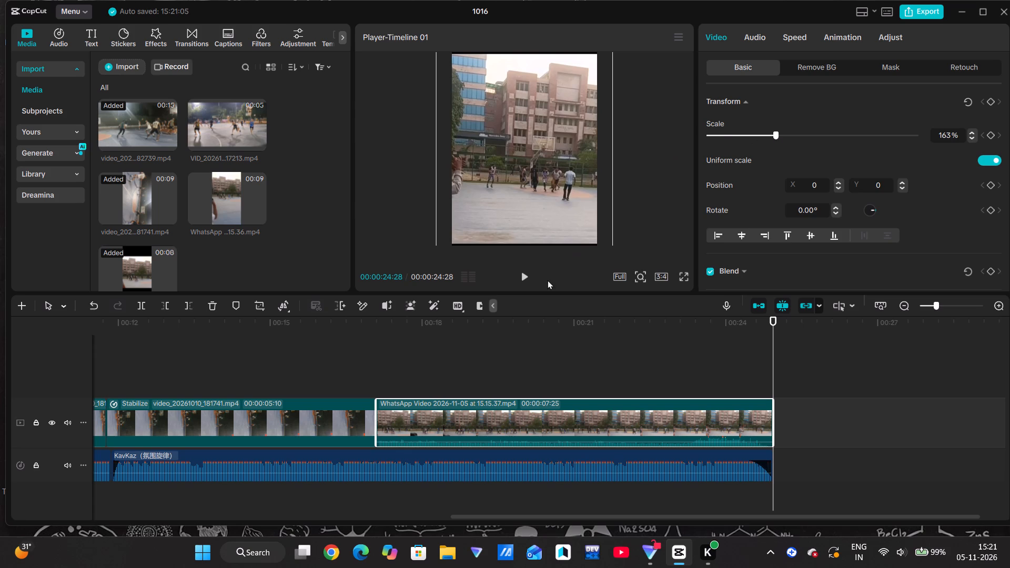
# Check the framing of the last two clips by playing from about 00:00:15:29, and return to 00:00:21:09.
pyautogui.click(528, 379)
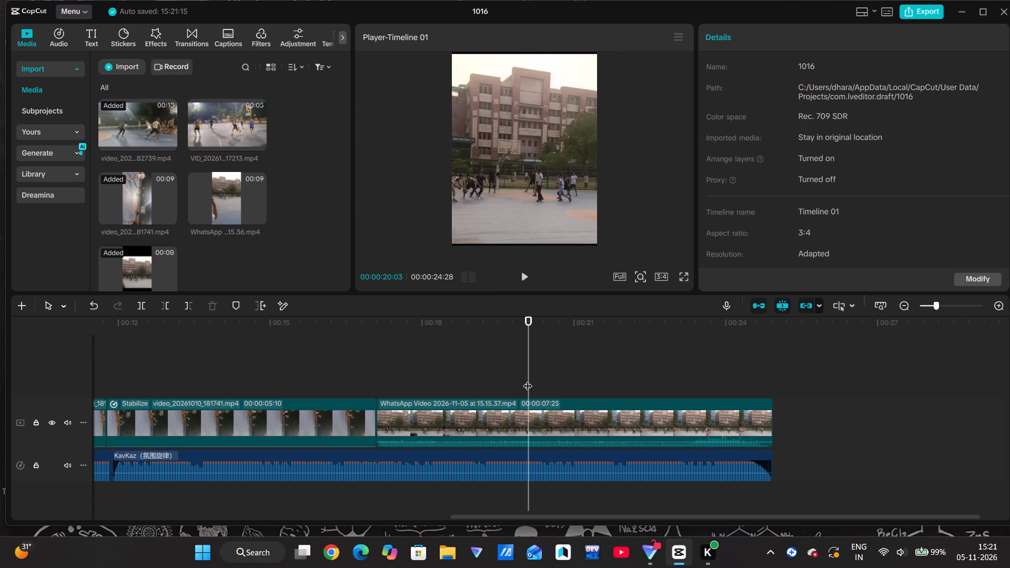
pyautogui.click(319, 388)
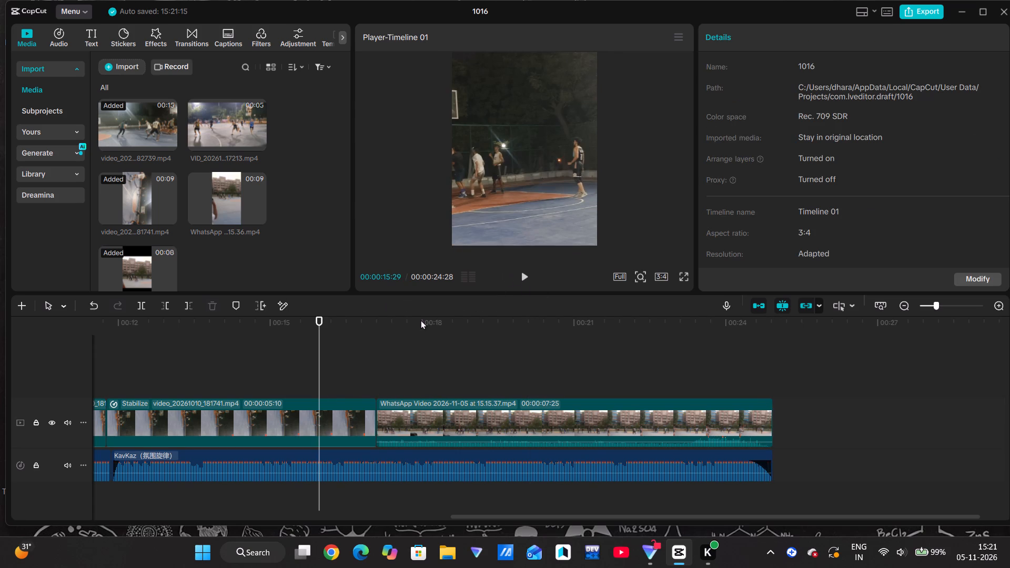
pyautogui.click(518, 268)
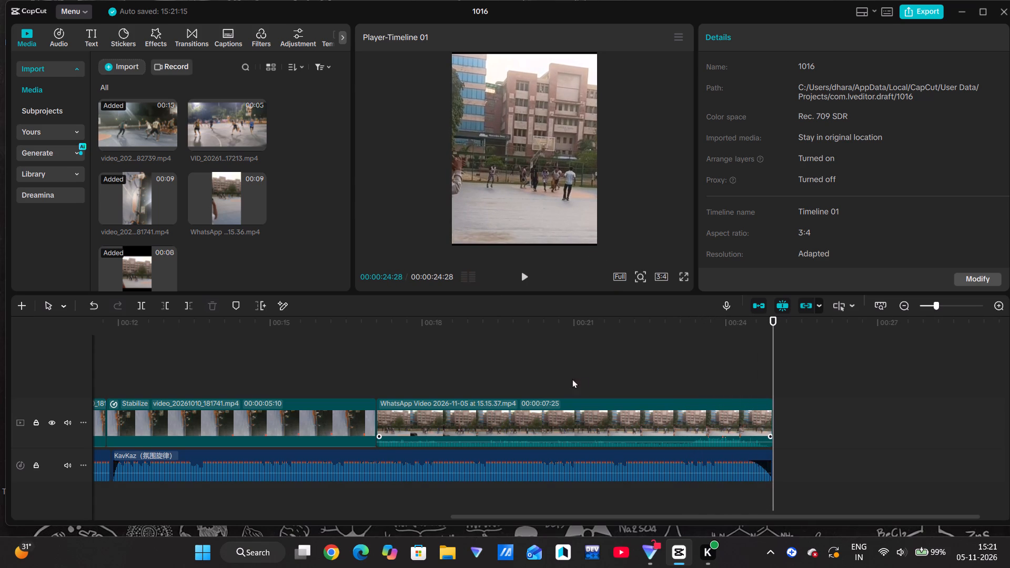
pyautogui.click(590, 381)
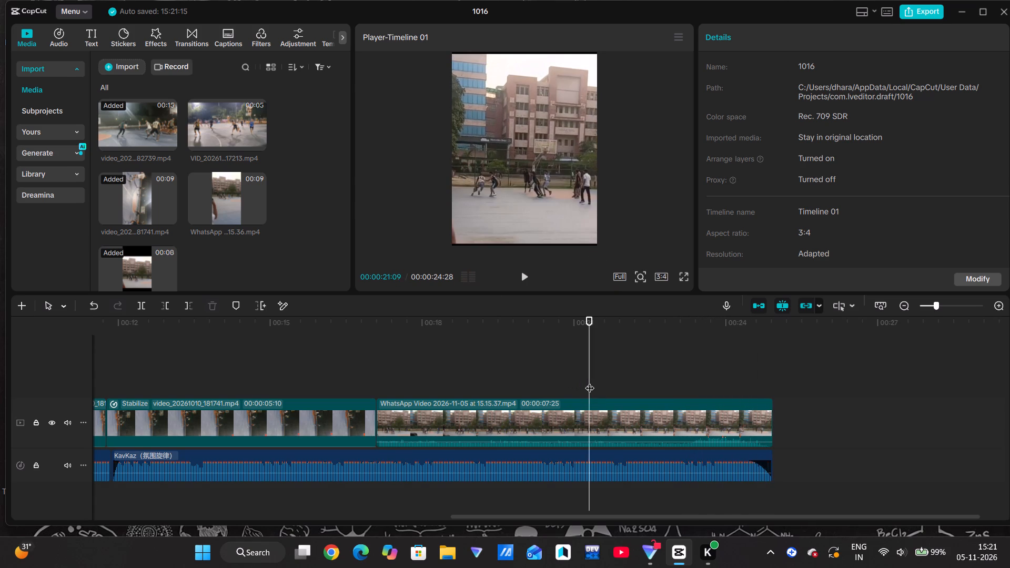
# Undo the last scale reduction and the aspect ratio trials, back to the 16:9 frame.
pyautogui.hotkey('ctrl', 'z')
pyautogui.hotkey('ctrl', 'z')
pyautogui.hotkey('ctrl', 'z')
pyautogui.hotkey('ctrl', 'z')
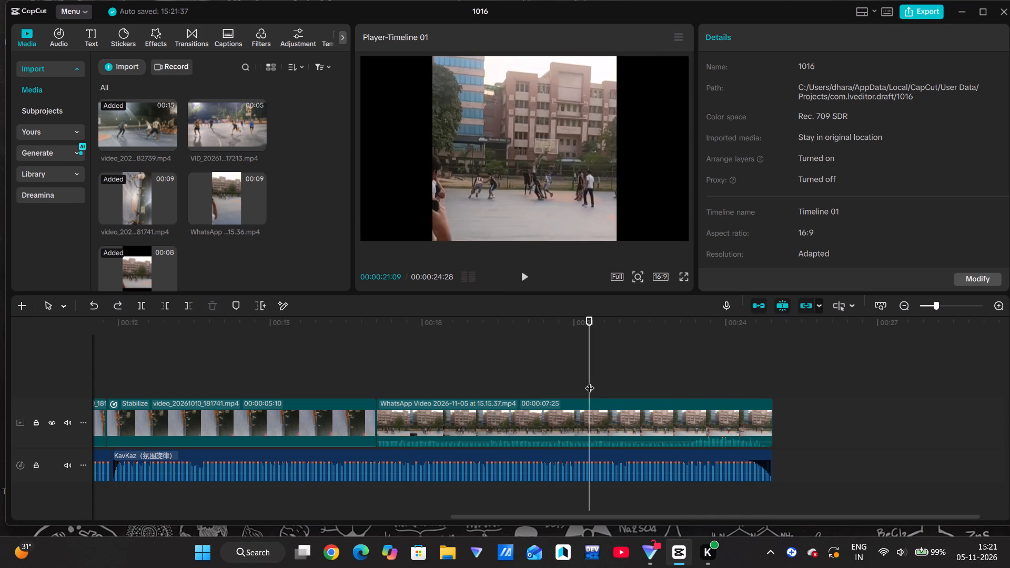
# Undo the 16:9 aspect ratio, the WhatsApp clip's enlargement and the music extension beneath that clip, back to the Original ratio.
pyautogui.hotkey('ctrl', 'z')
pyautogui.hotkey('ctrl', 'z')
pyautogui.hotkey('ctrl', 'z')
pyautogui.hotkey('ctrl', 'z')
pyautogui.hotkey('ctrl', 'z')
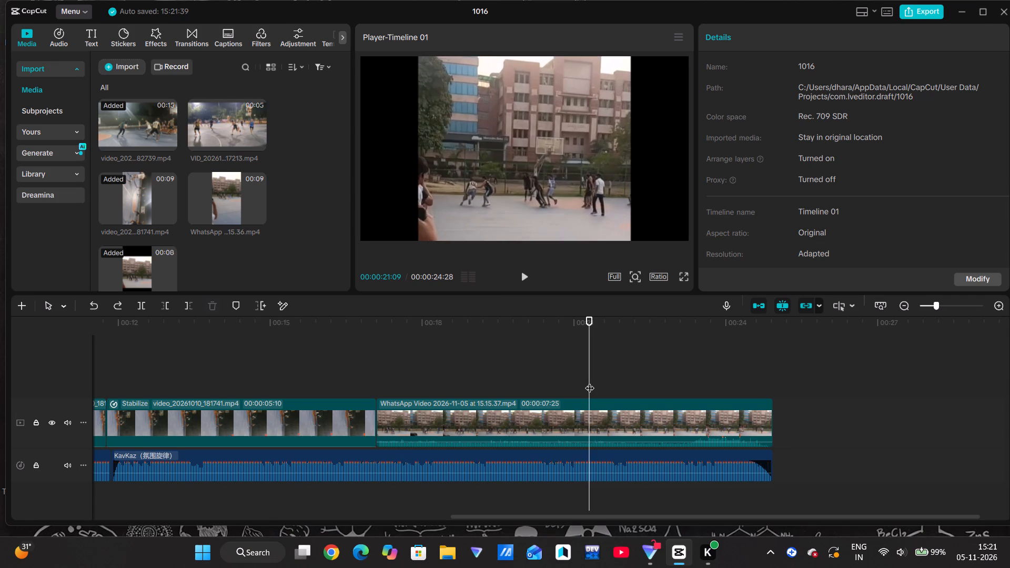
pyautogui.hotkey('ctrl', 'z')
pyautogui.hotkey('ctrl', 'z')
pyautogui.hotkey('ctrl', 'z')
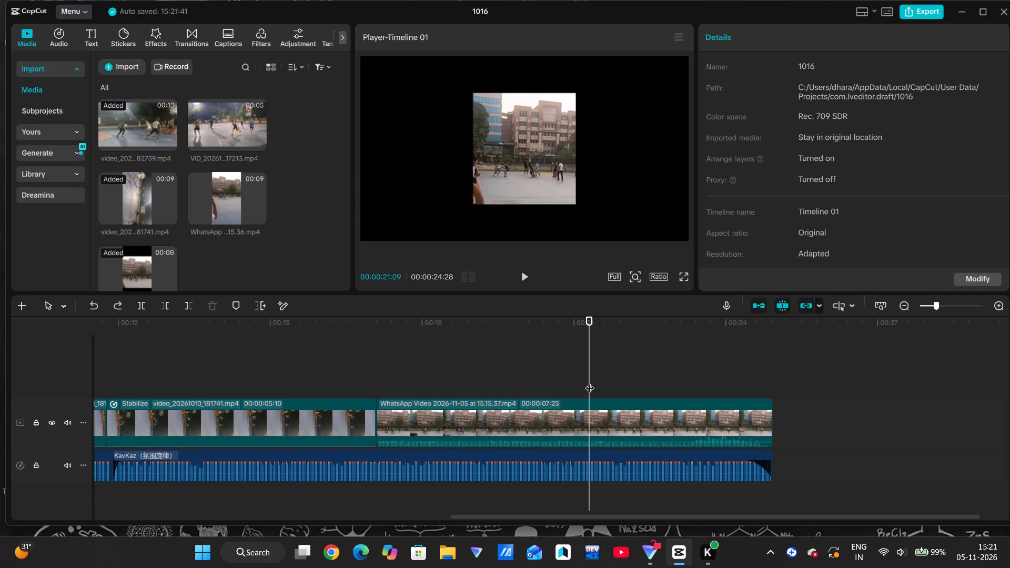
pyautogui.hotkey('ctrl', 'z')
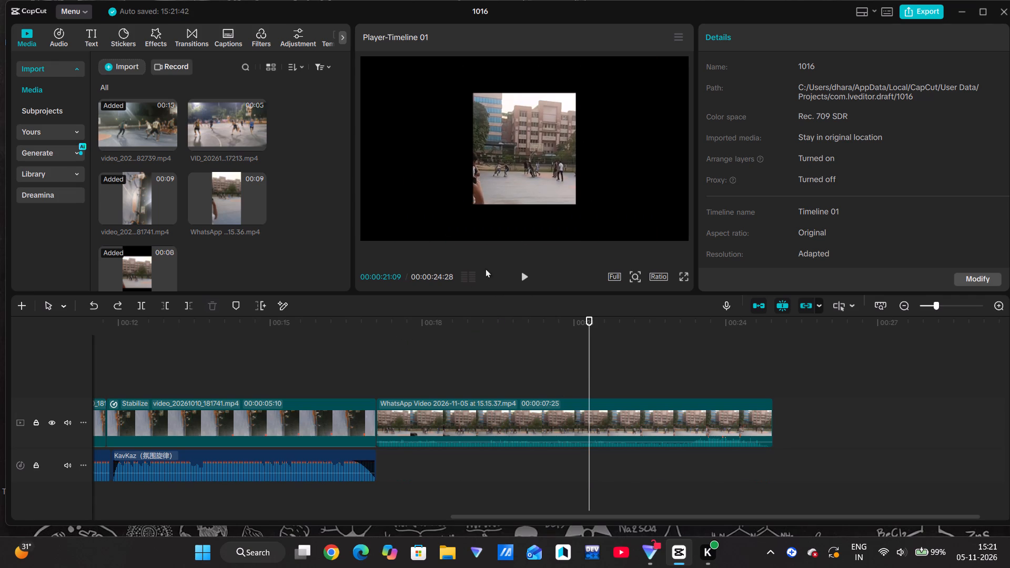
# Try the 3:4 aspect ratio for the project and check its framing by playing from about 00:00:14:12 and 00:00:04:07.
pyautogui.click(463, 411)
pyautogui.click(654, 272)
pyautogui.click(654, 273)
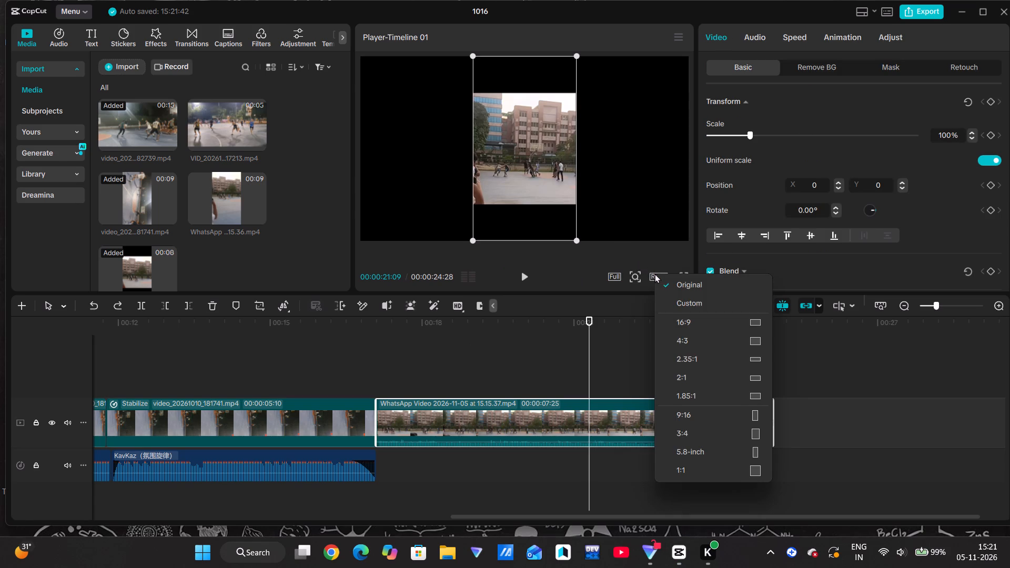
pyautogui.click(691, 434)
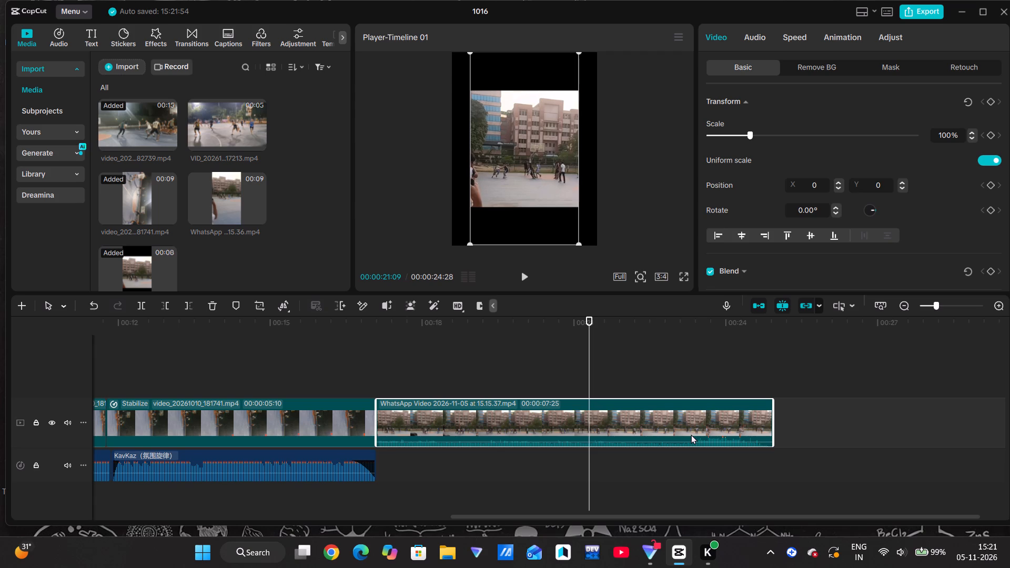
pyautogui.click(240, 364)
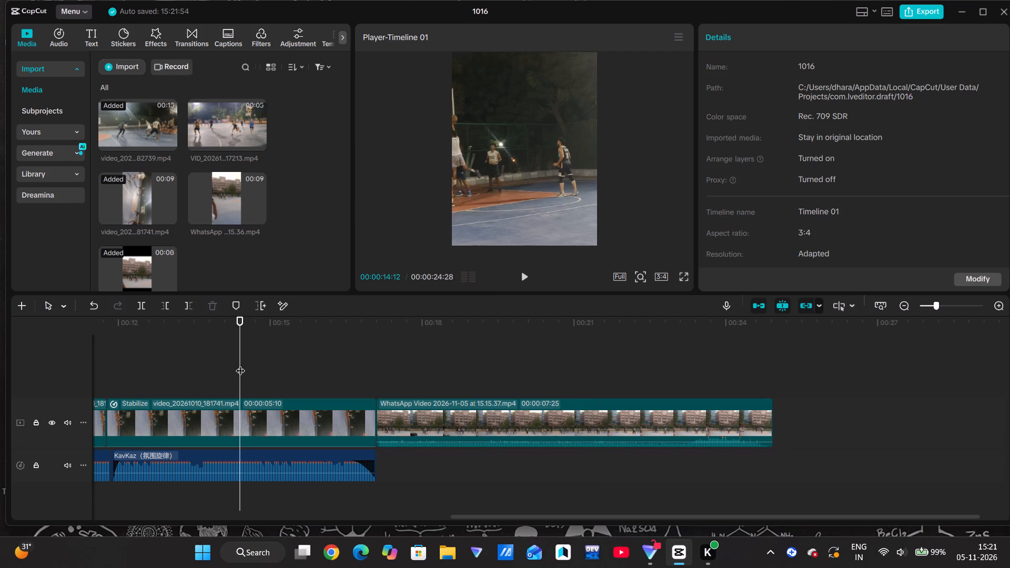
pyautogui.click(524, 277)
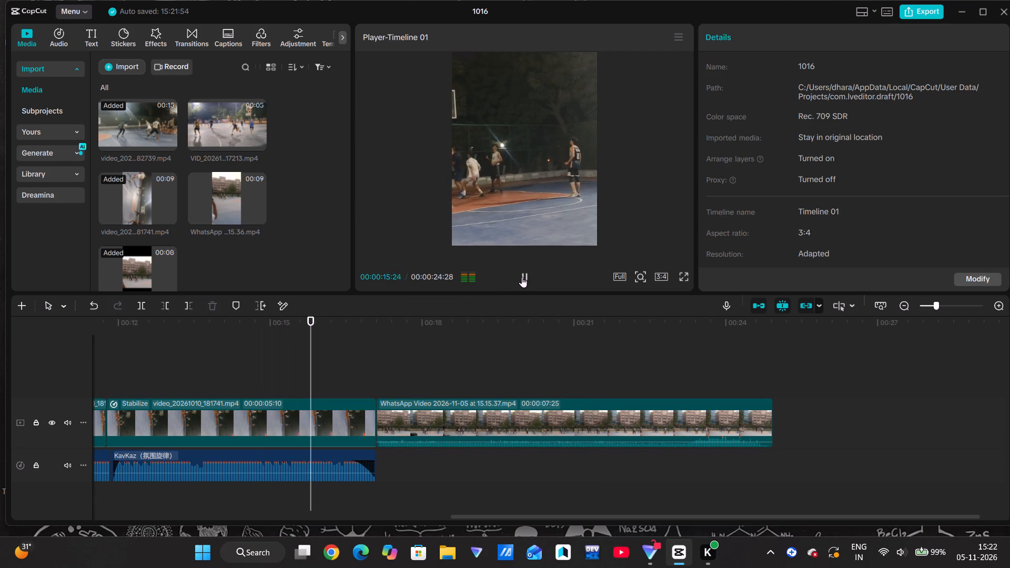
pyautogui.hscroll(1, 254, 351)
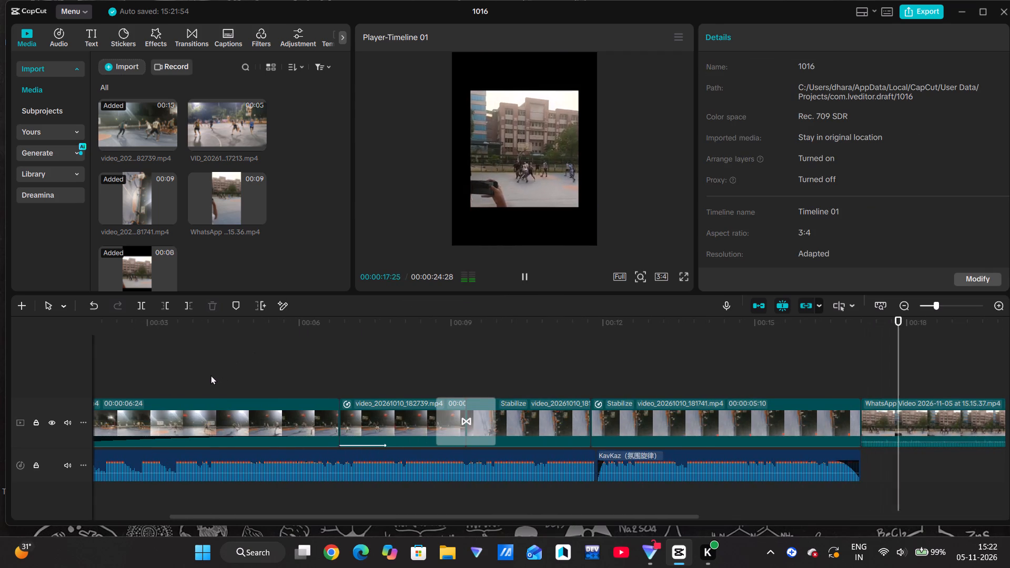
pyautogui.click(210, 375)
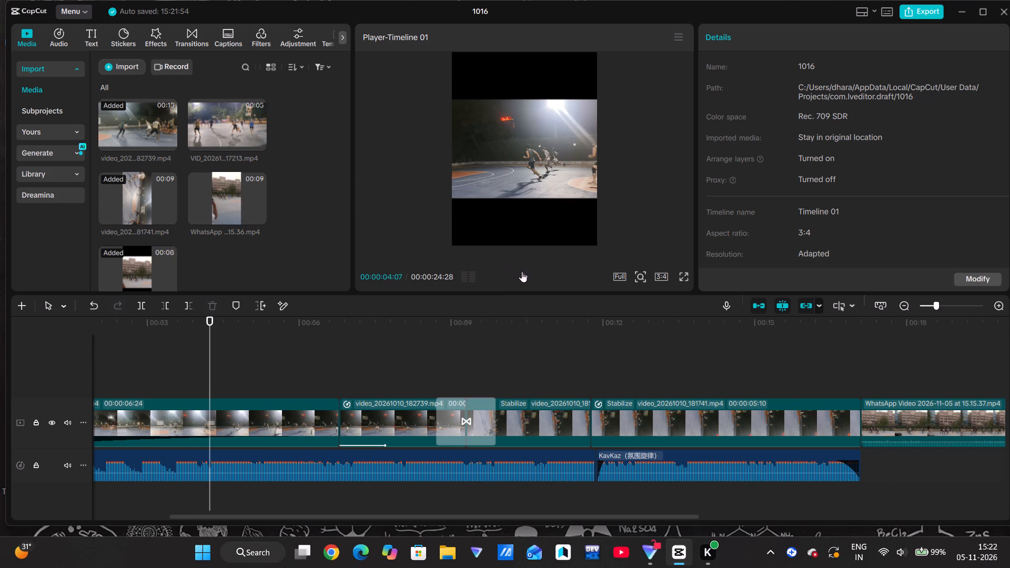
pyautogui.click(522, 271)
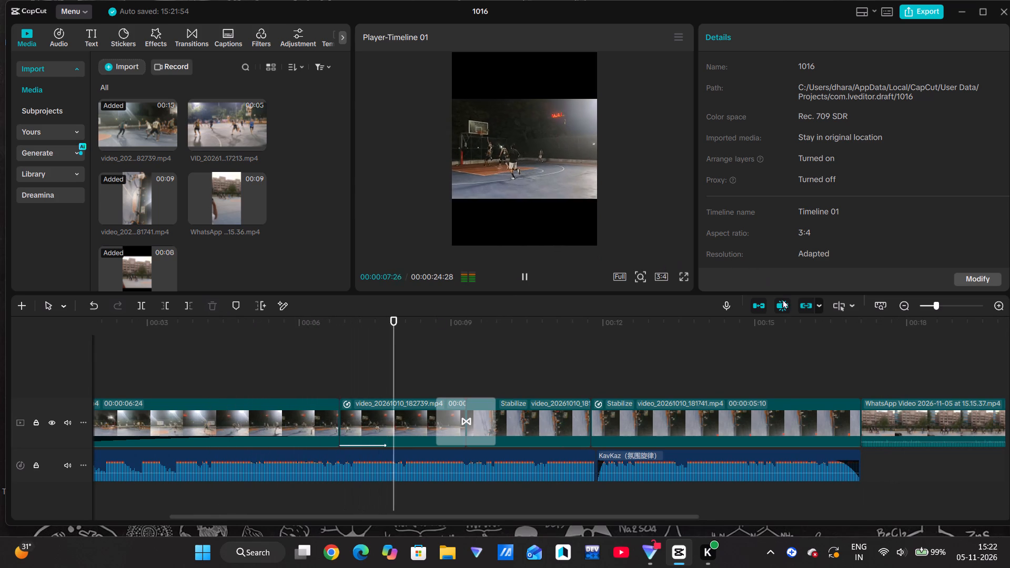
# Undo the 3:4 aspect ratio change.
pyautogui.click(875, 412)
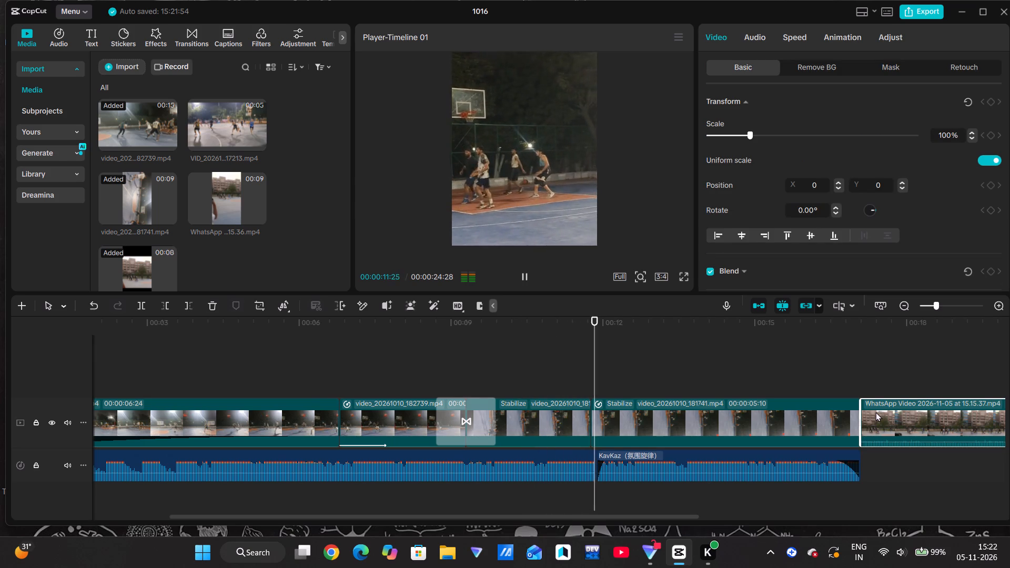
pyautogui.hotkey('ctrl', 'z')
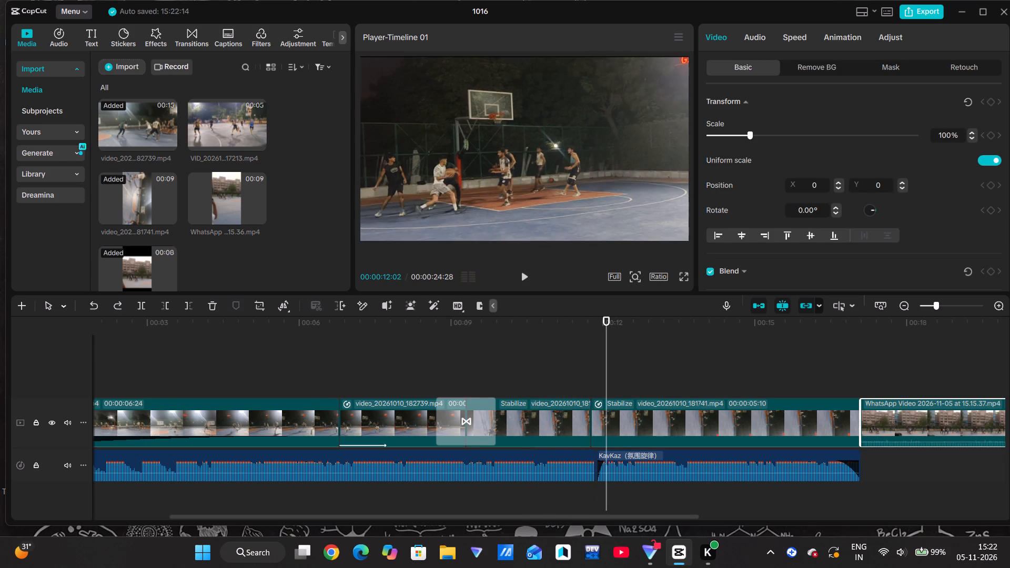
# Play the WhatsApp clip from its start at 00:00:17:03, and undo its addition to the end of the timeline.
pyautogui.hscroll(-6, 873, 455)
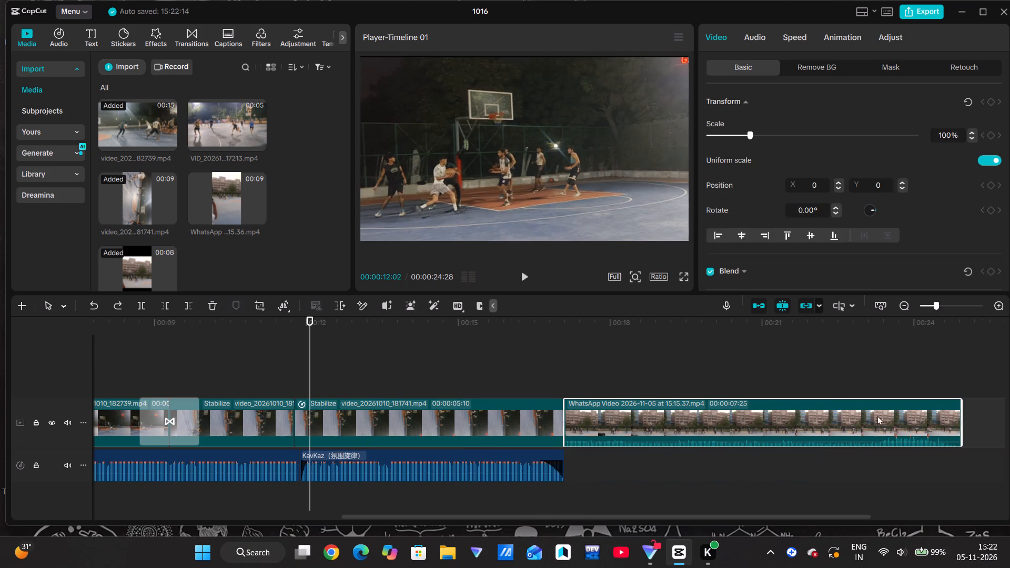
pyautogui.click(657, 422)
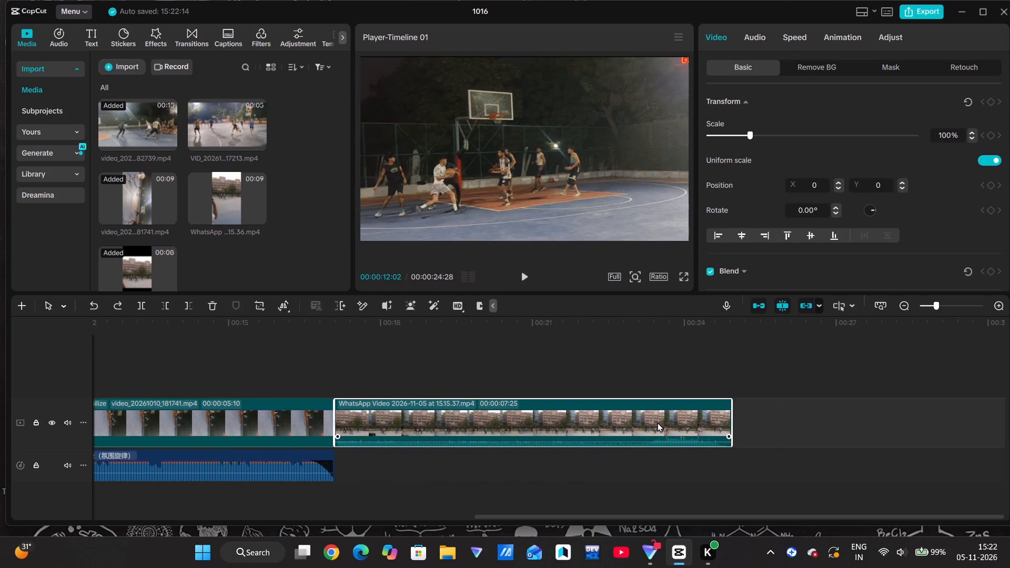
pyautogui.click(614, 412)
pyautogui.doubleClick(335, 348)
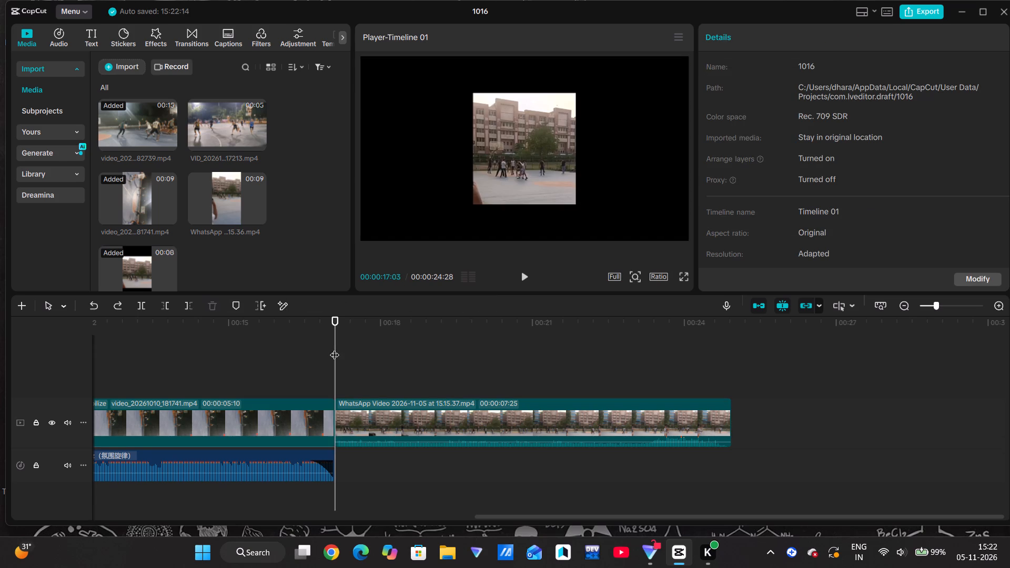
pyautogui.click(523, 279)
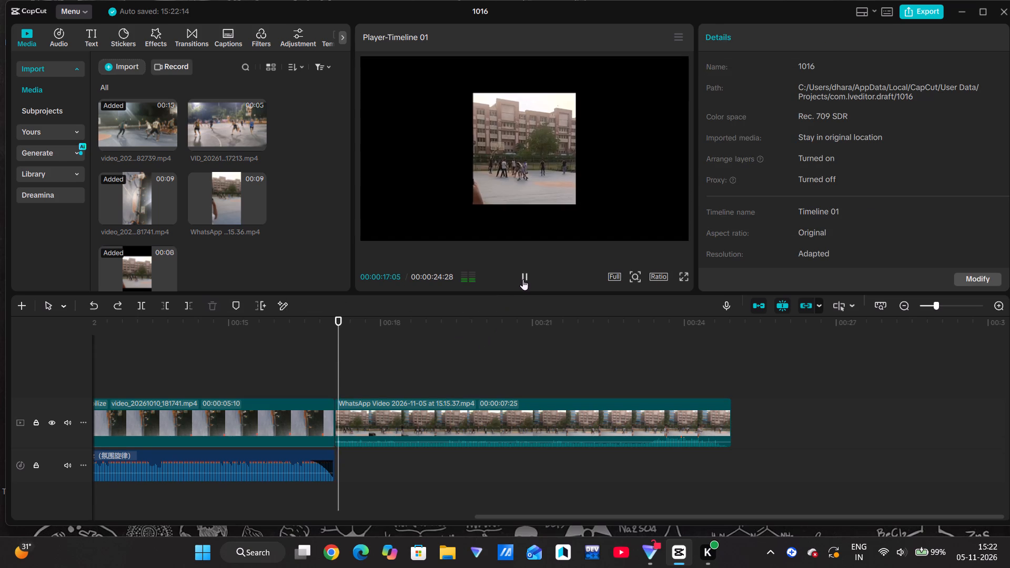
pyautogui.click(523, 279)
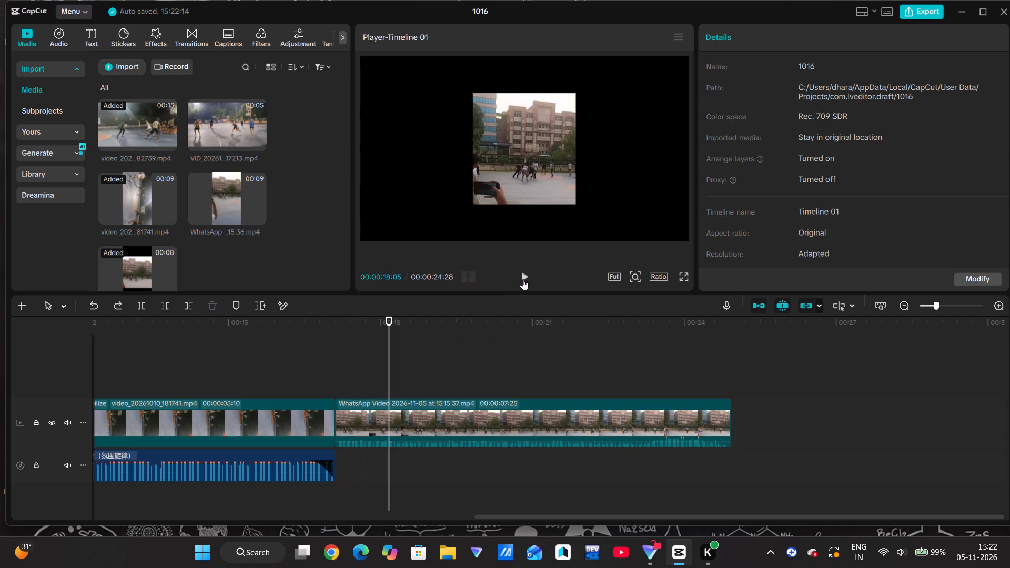
pyautogui.hotkey('ctrl', 'z')
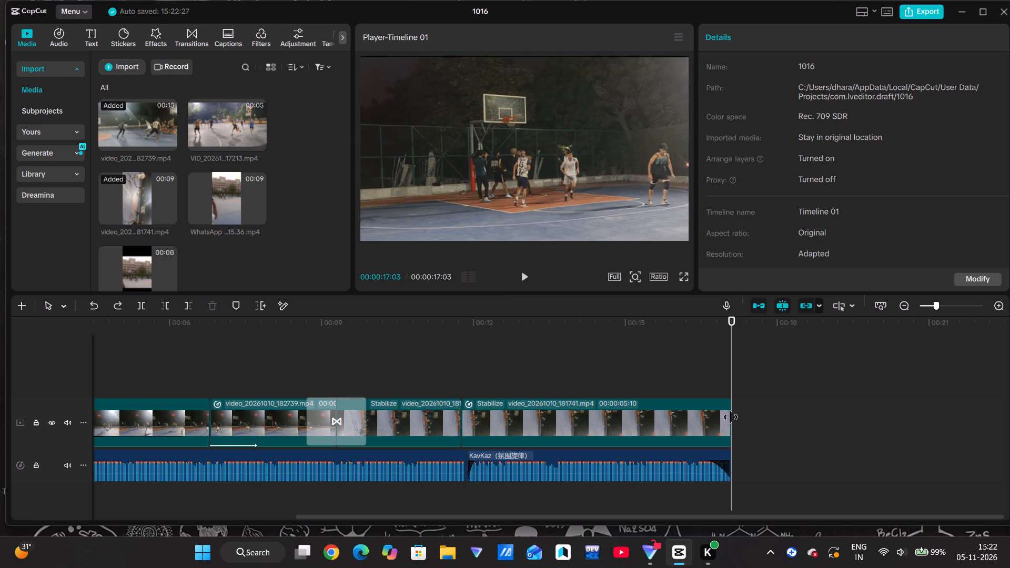
# Review the ending from about 00:00:13:27, and extend the end of the last stabilized basketball clip to a duration of 00:00:06:15.
pyautogui.click(570, 372)
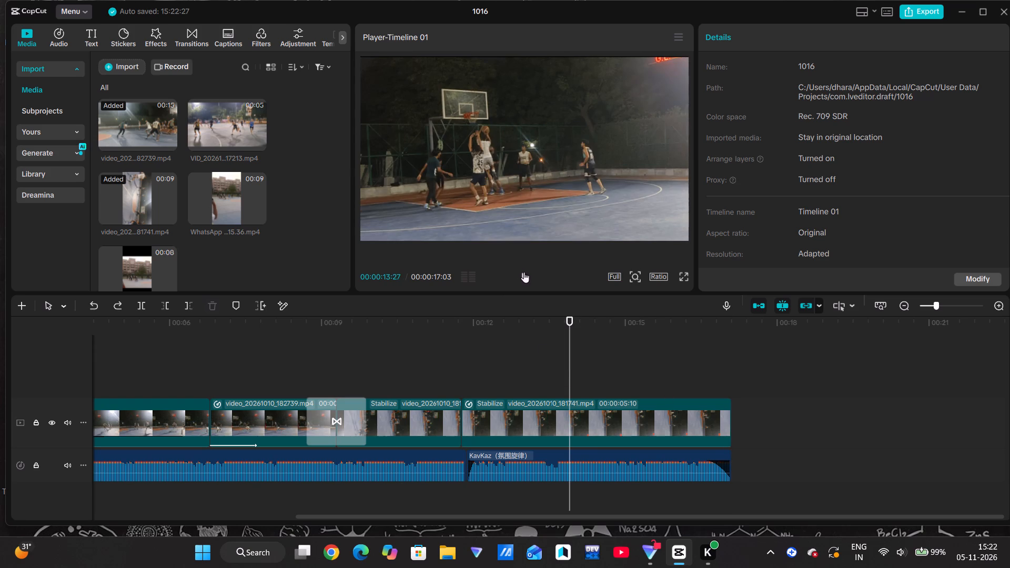
pyautogui.click(525, 272)
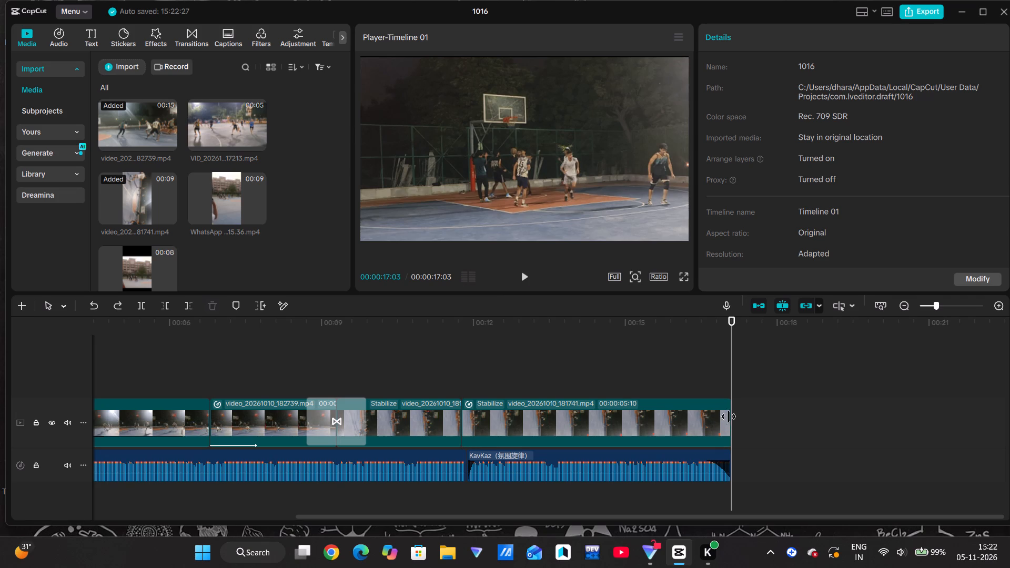
pyautogui.moveTo(729, 416); pyautogui.dragTo(739, 416)
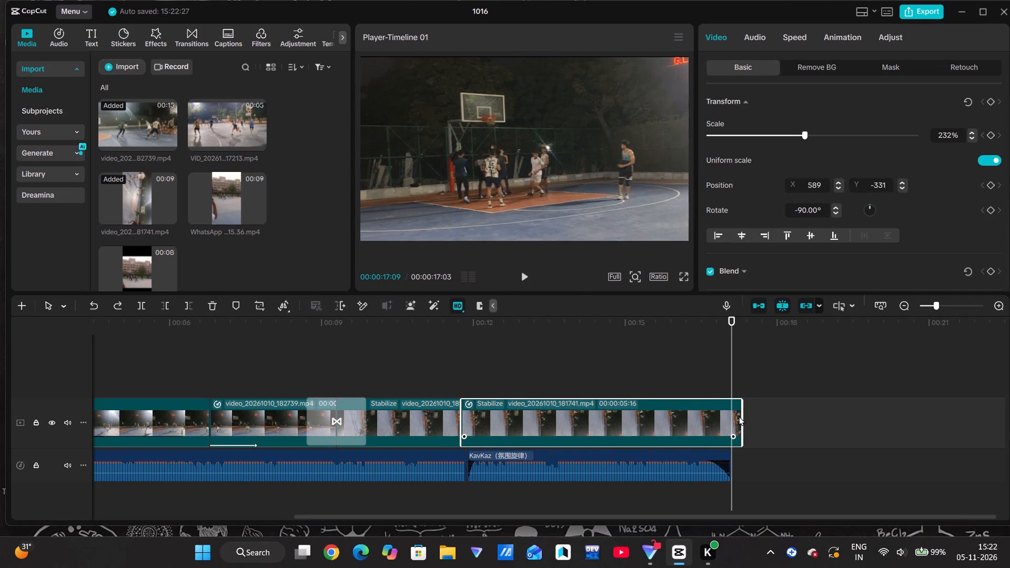
pyautogui.moveTo(739, 416); pyautogui.dragTo(770, 413)
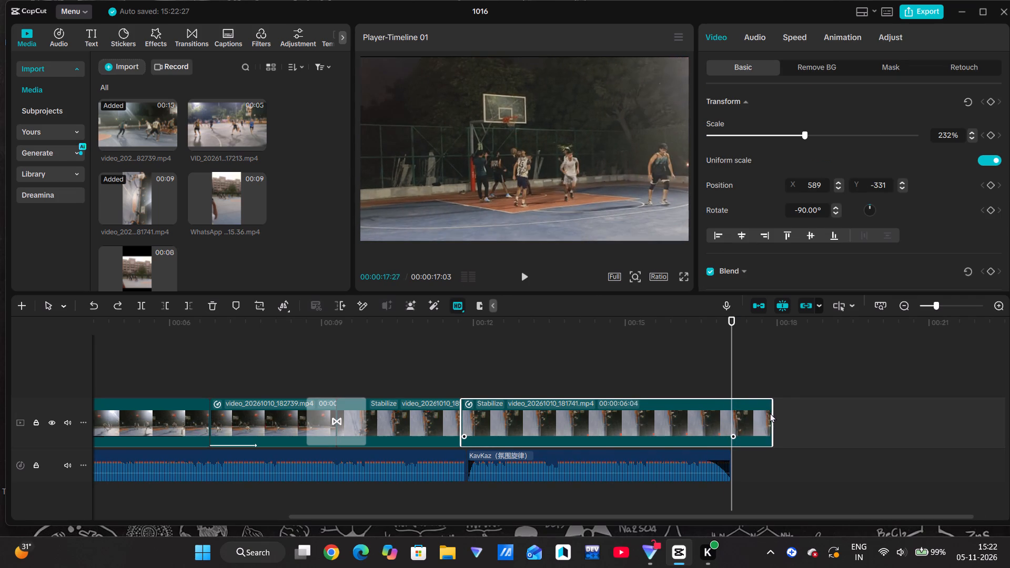
pyautogui.moveTo(770, 413); pyautogui.dragTo(787, 413)
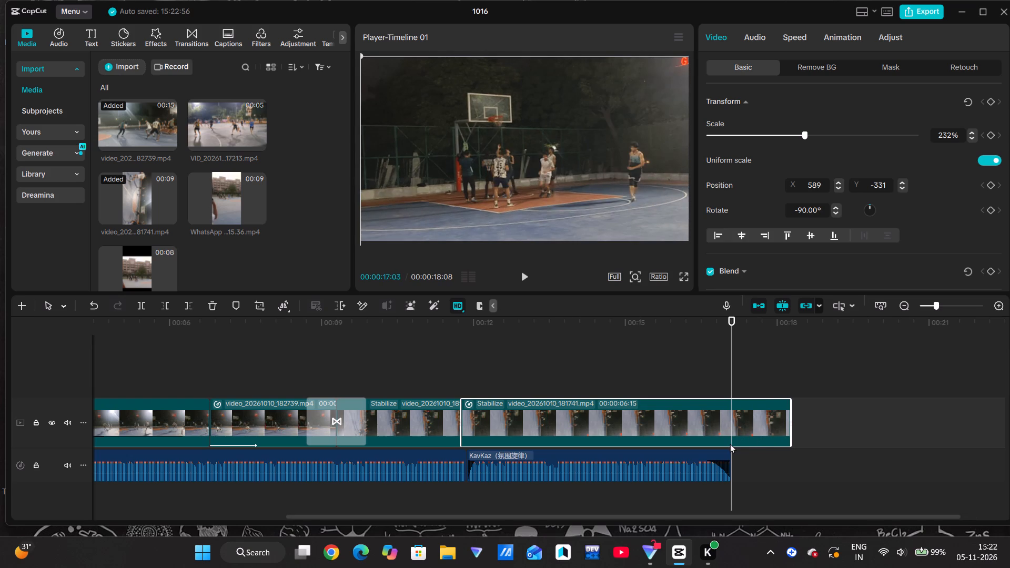
# Extend the last KavKaz music segment to match the end of the final video clip at 00:00:18:08.
pyautogui.moveTo(730, 453); pyautogui.dragTo(780, 450)
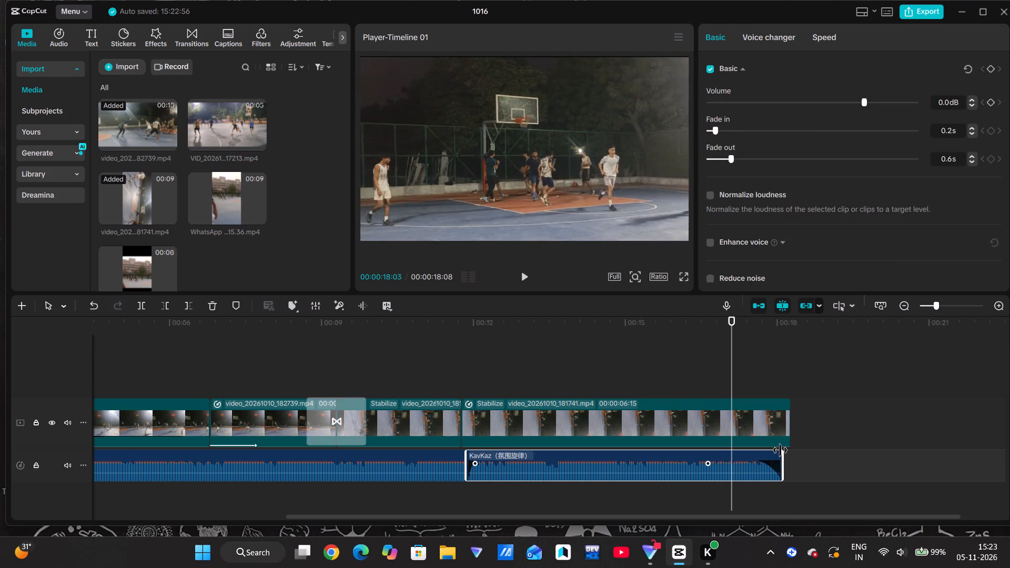
pyautogui.moveTo(780, 450); pyautogui.dragTo(789, 450)
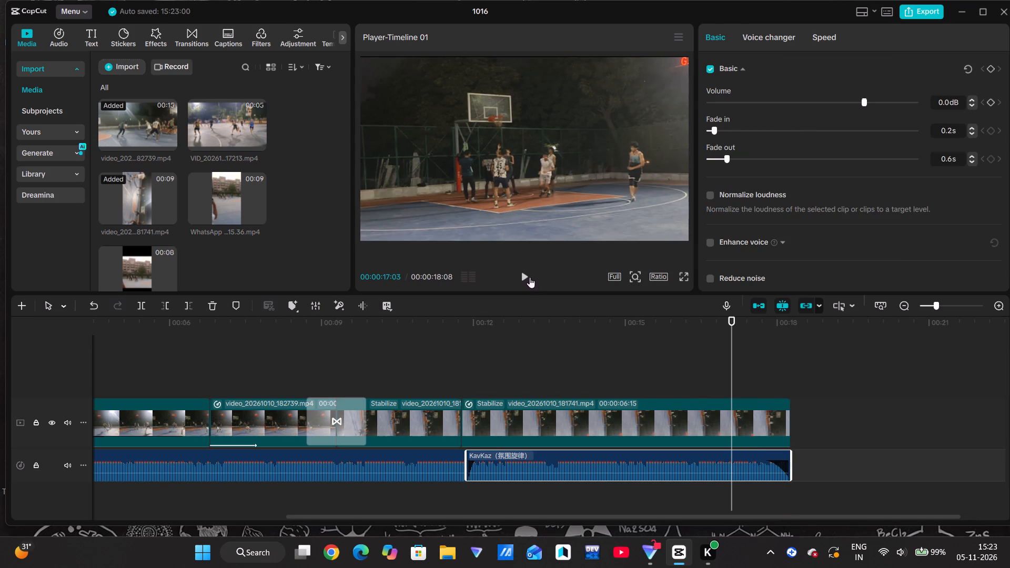
# Play back the extended ending, and trim the end of the last basketball clip to a duration of 00:00:06:08.
pyautogui.click(529, 276)
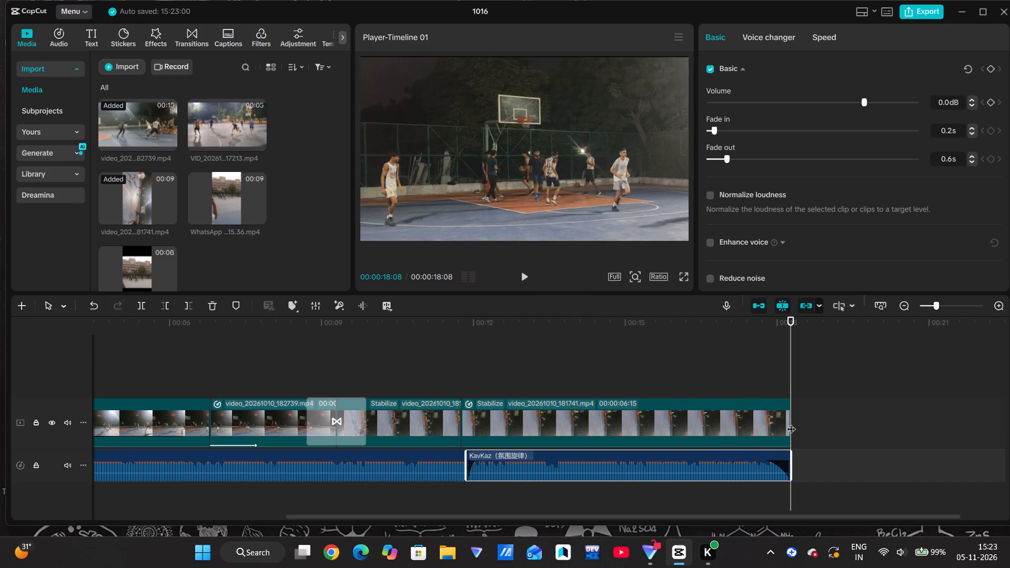
pyautogui.click(570, 382)
pyautogui.click(521, 270)
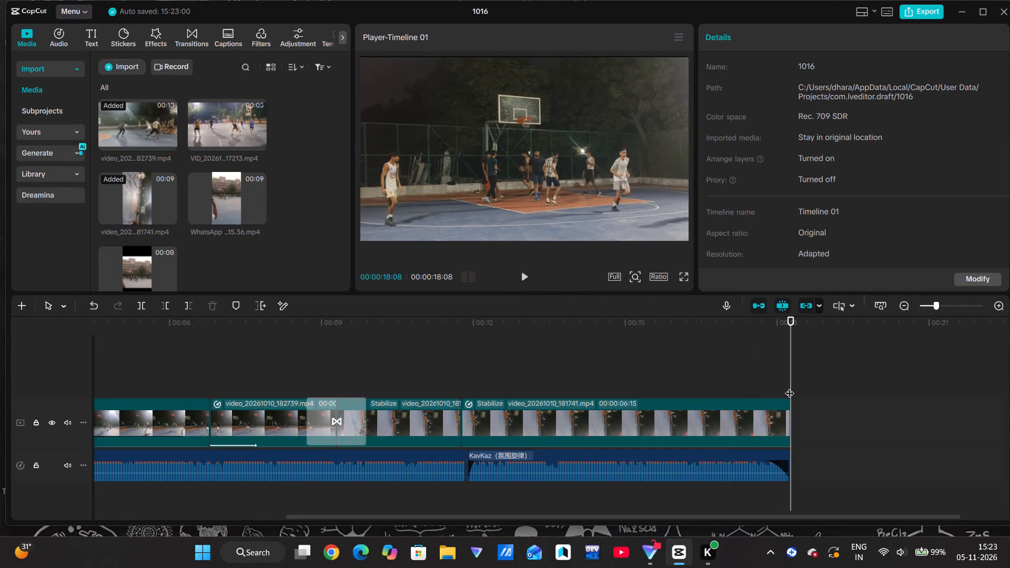
pyautogui.moveTo(790, 421); pyautogui.dragTo(773, 422)
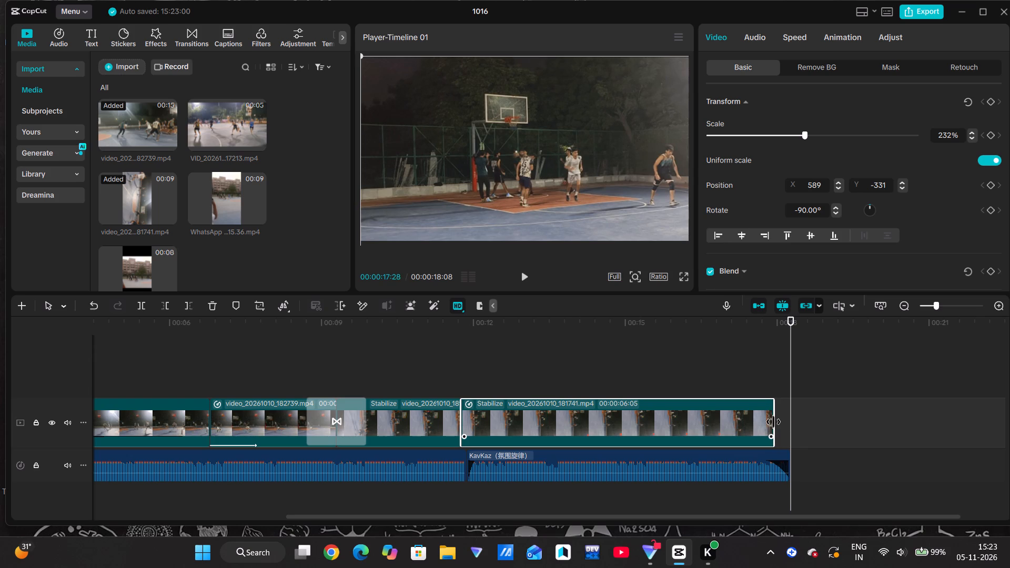
pyautogui.moveTo(773, 422); pyautogui.dragTo(776, 422)
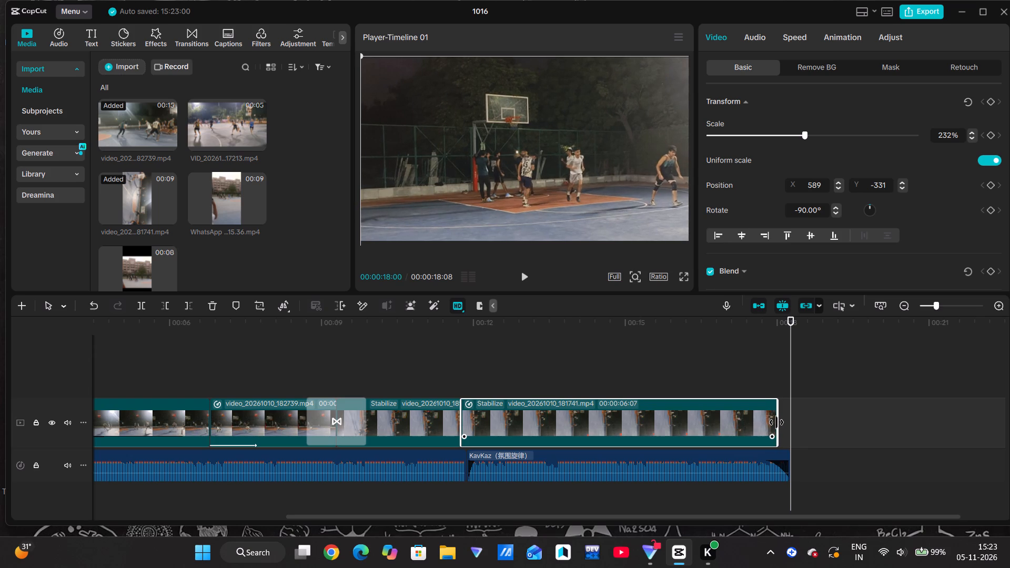
pyautogui.moveTo(776, 422); pyautogui.dragTo(777, 422)
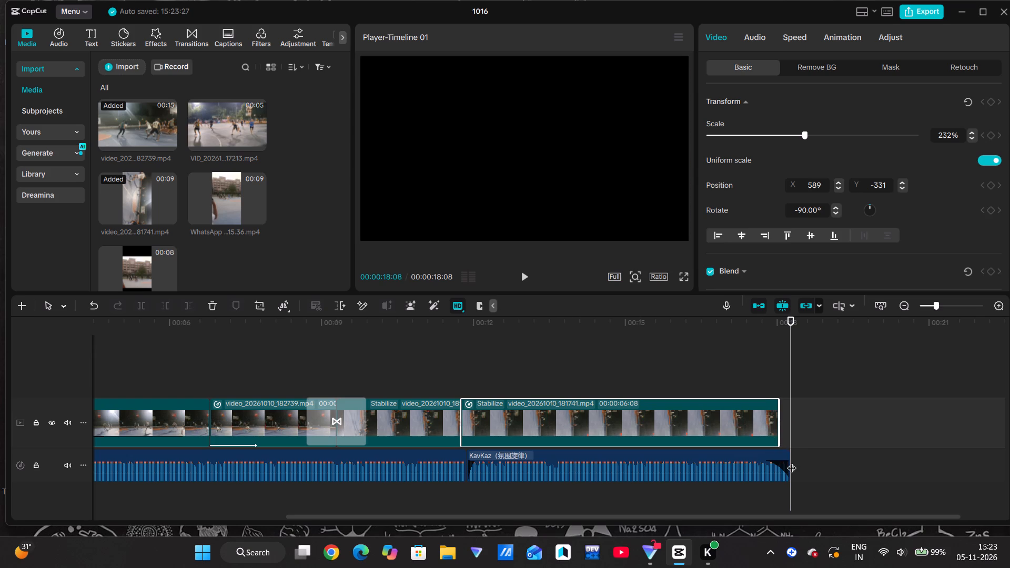
# Trim the last KavKaz music segment to match the end of the final video clip at 00:00:18:01.
pyautogui.moveTo(789, 461); pyautogui.dragTo(780, 462)
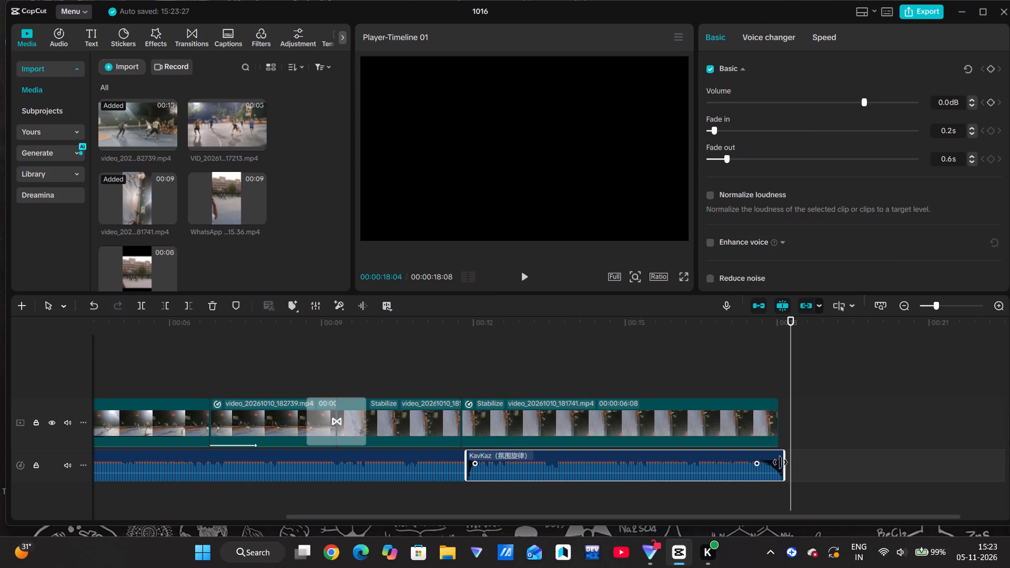
pyautogui.moveTo(780, 462); pyautogui.dragTo(774, 462)
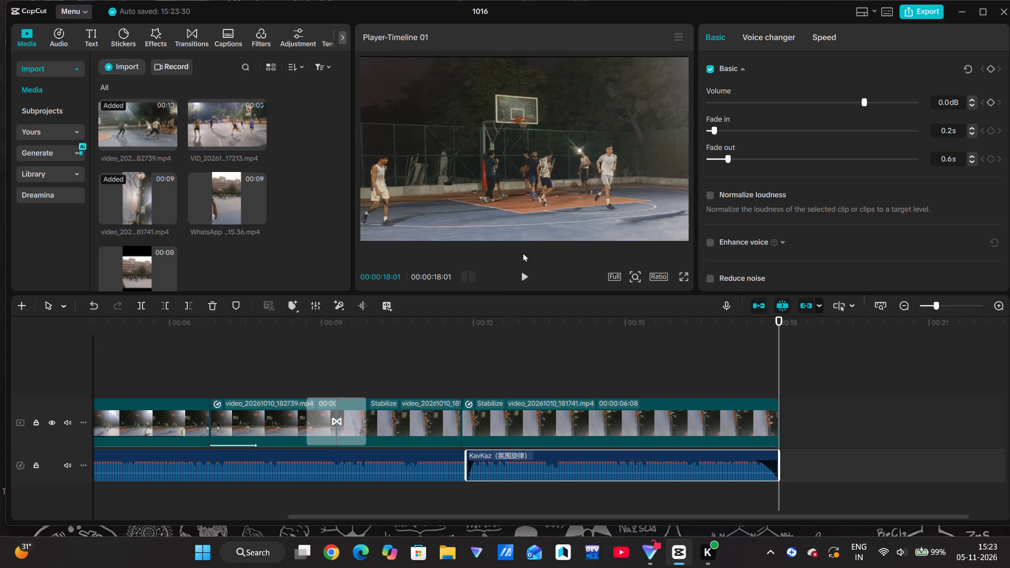
# Play the whole project from the start to review the edit.
pyautogui.click(523, 274)
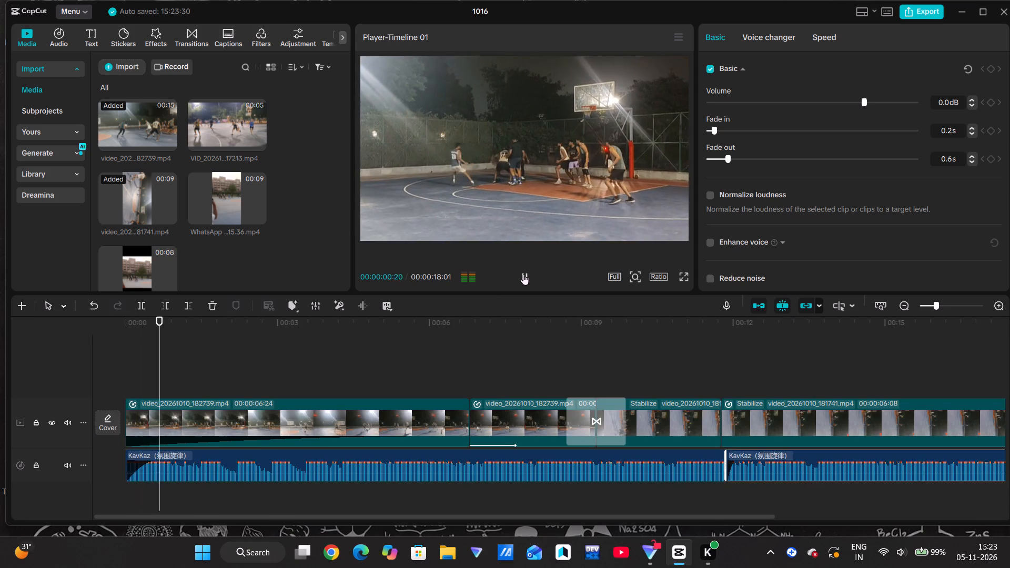